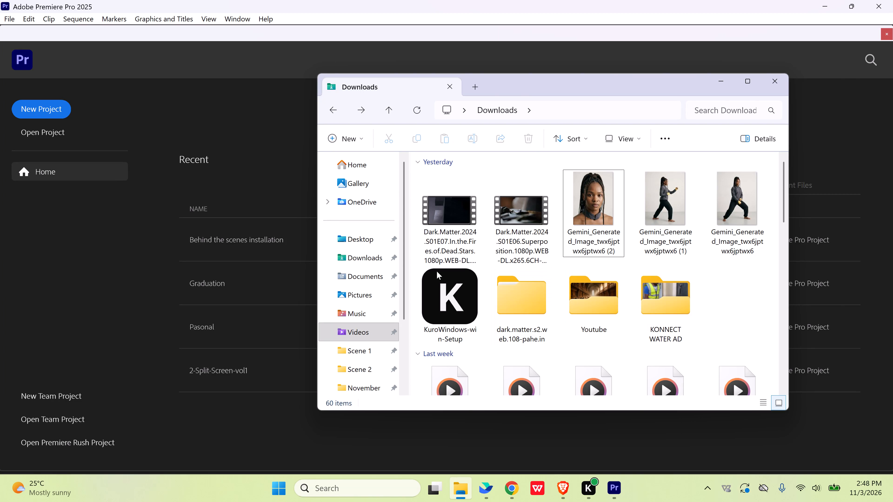
Open the E: drive from This PC in the file manager.
scroll(366, 376, down, 3)
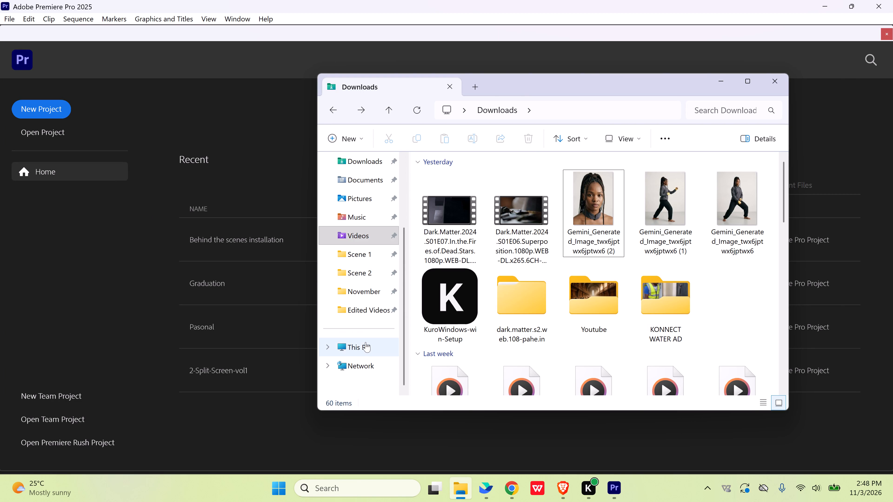
double_click(366, 342)
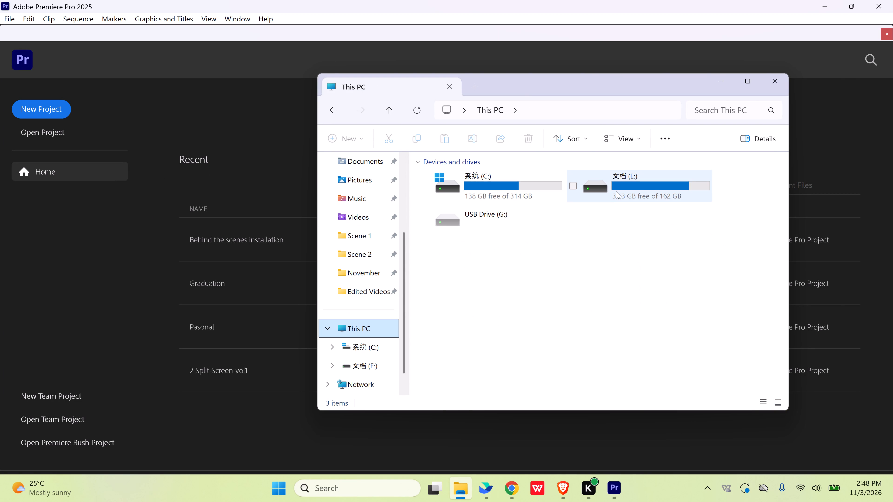
click(616, 191)
click(628, 258)
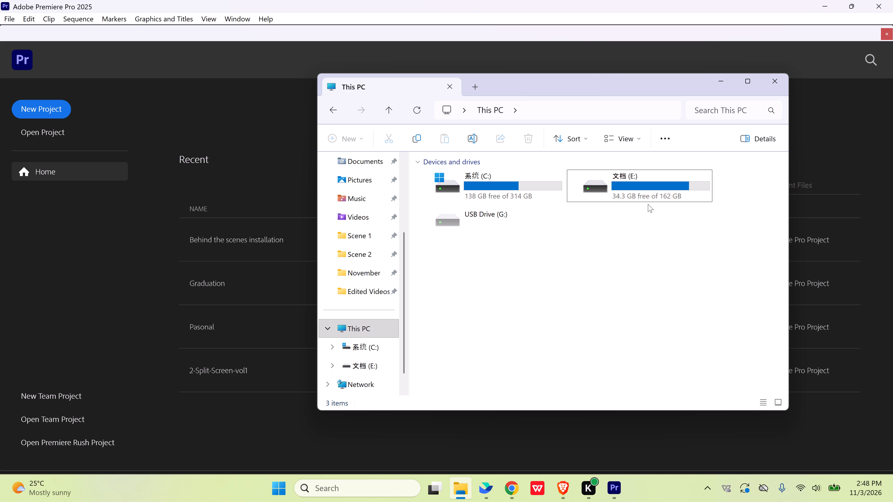
triple_click(649, 186)
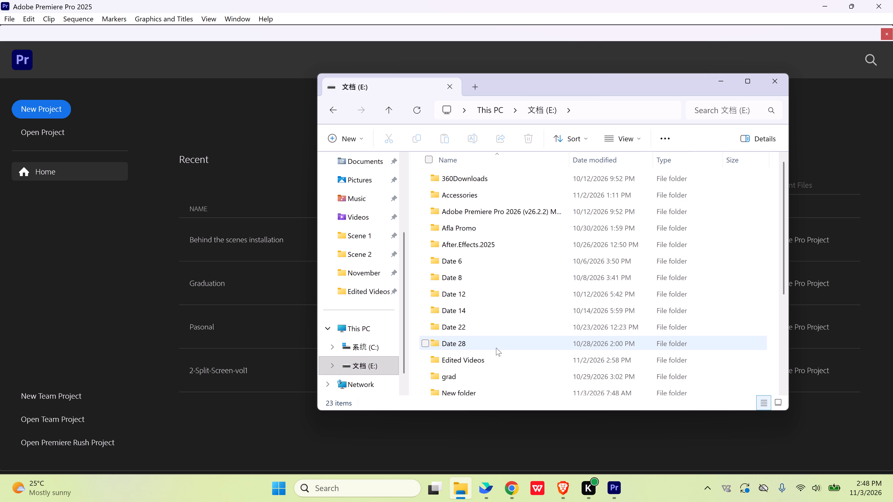
Find and open the folder named "New folder" on the E: drive.
scroll(514, 334, down, 2)
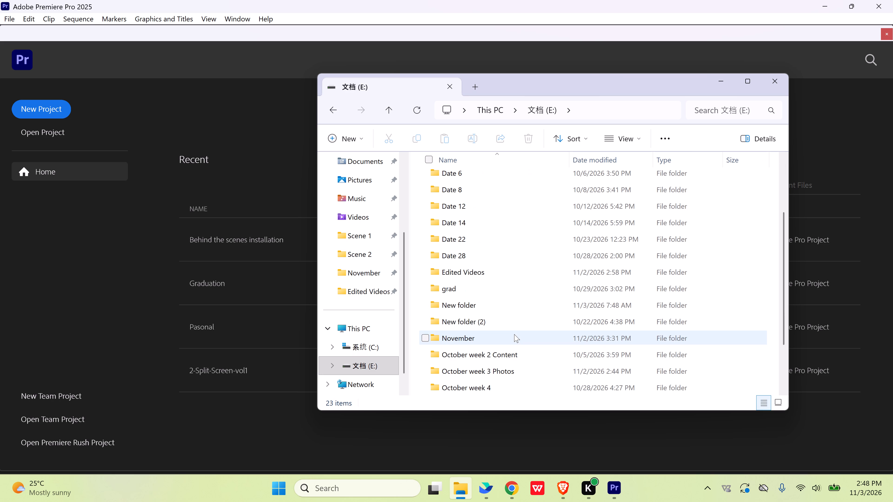
scroll(511, 307, down, 2)
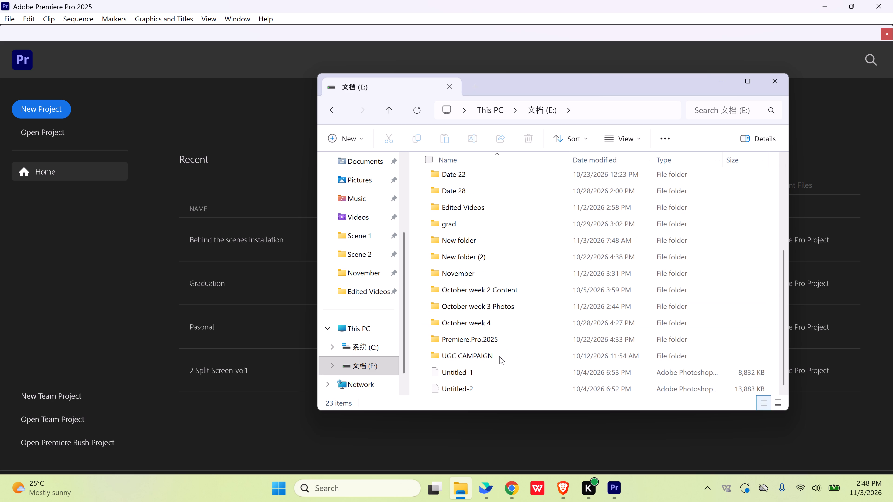
scroll(499, 358, down, 4)
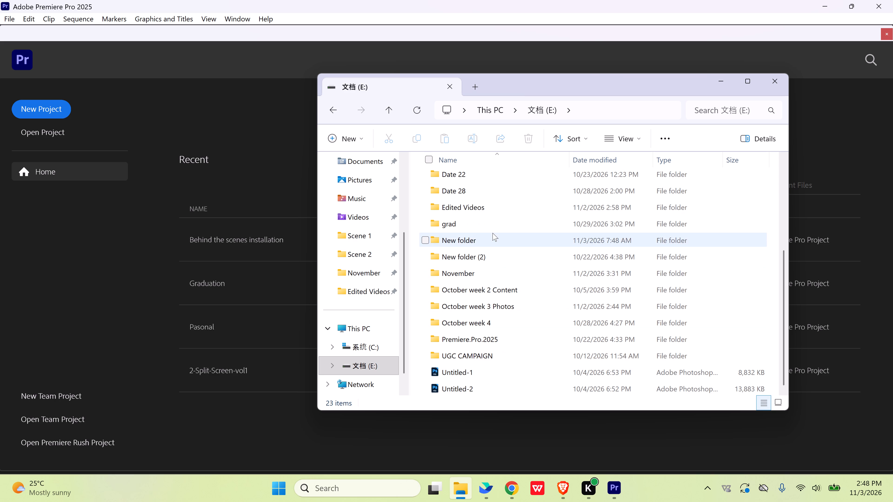
scroll(493, 233, up, 1)
click(501, 239)
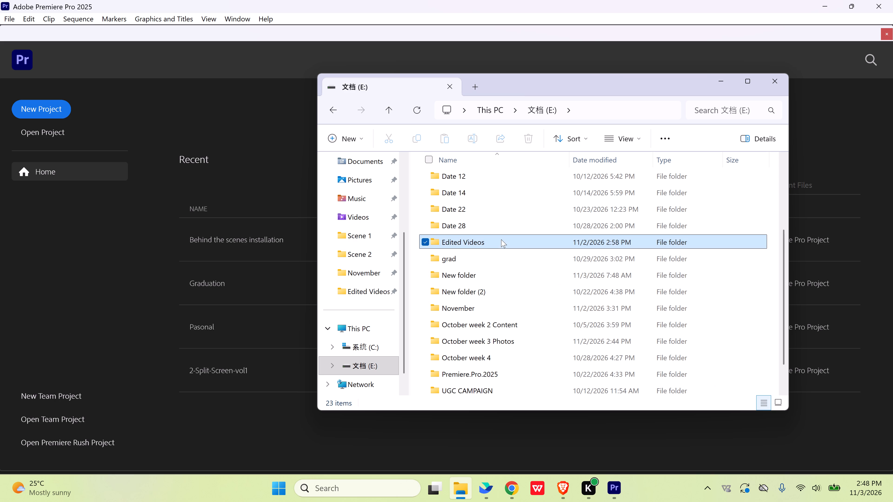
scroll(501, 289, up, 1)
scroll(508, 251, up, 2)
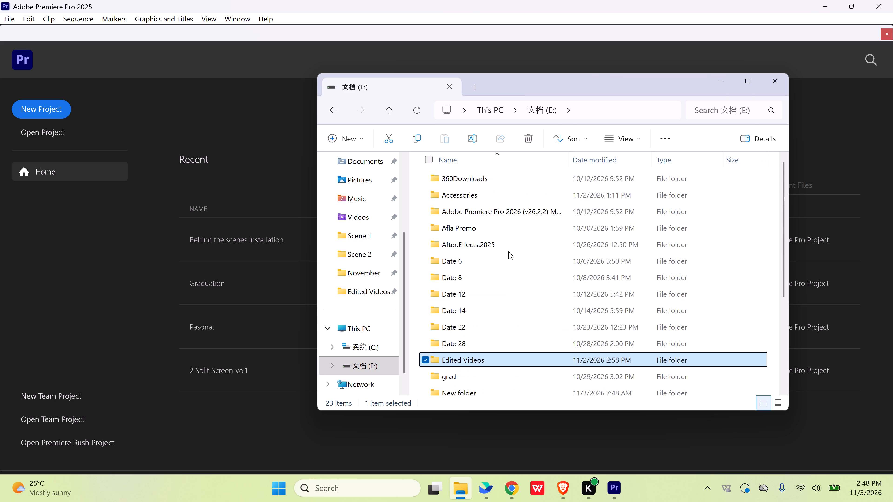
scroll(505, 244, up, 2)
scroll(512, 297, down, 2)
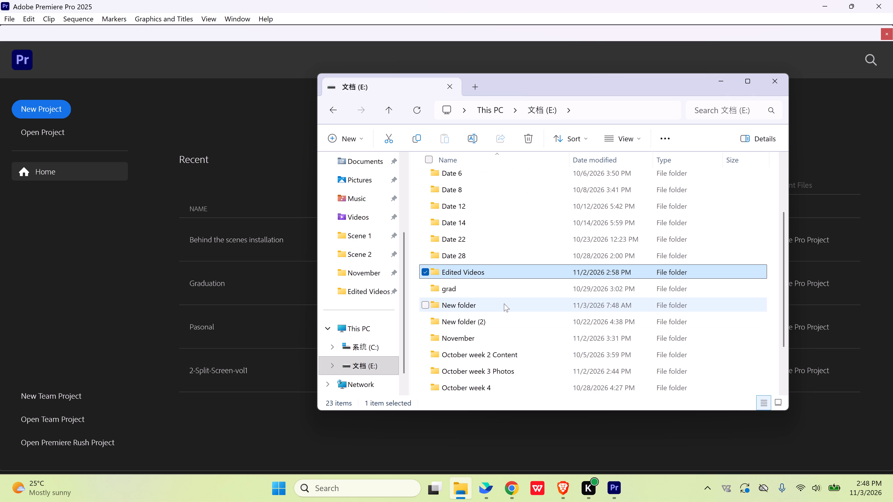
double_click(499, 305)
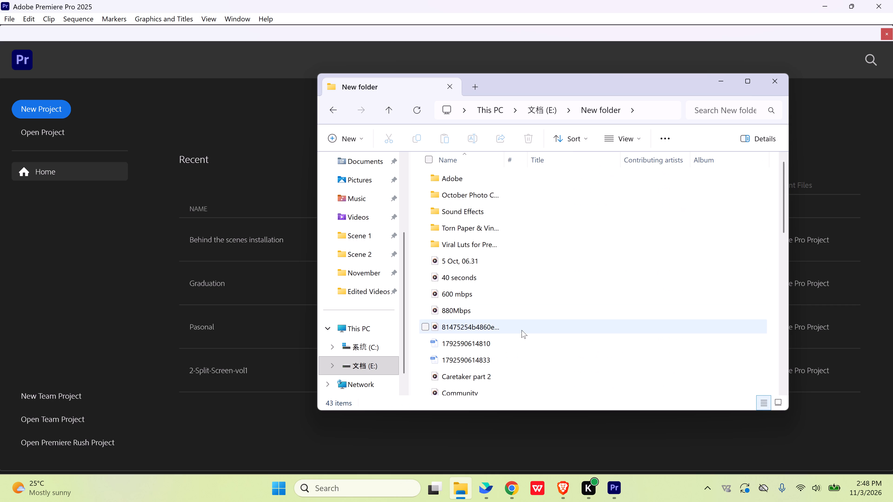
Look through the audio files in New folder for the voice recording to edit.
scroll(522, 330, down, 1)
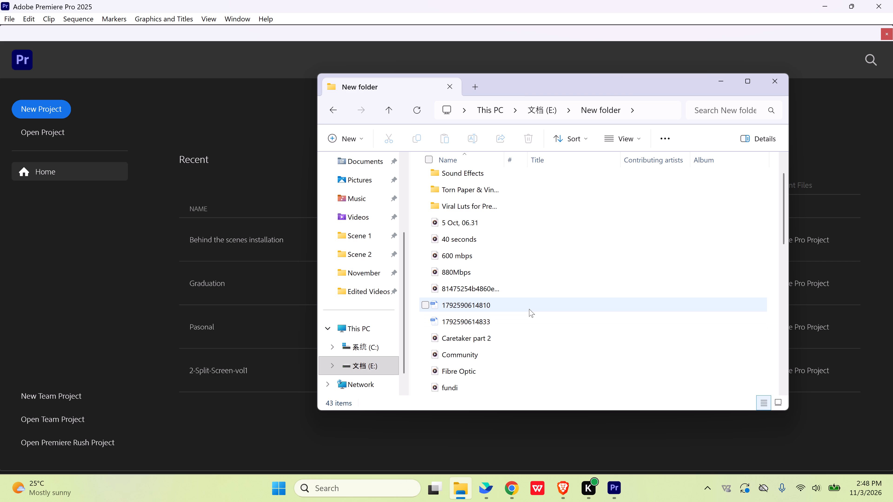
scroll(517, 339, down, 2)
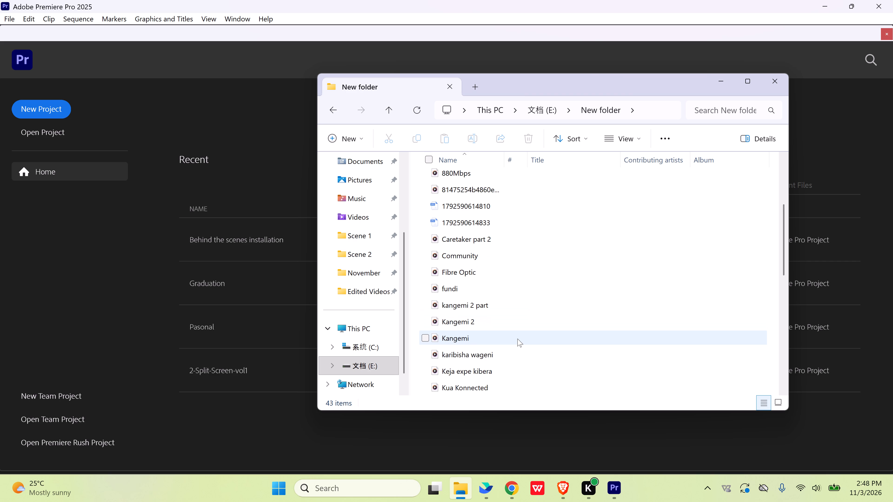
scroll(517, 339, down, 1)
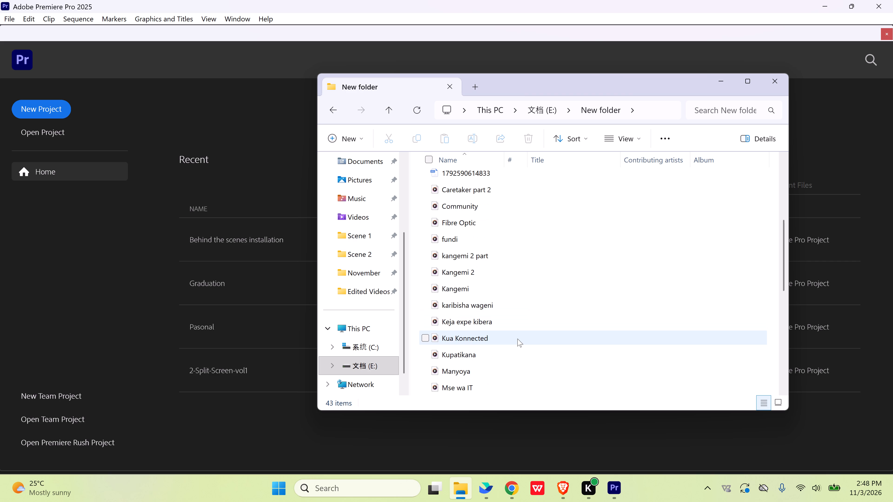
scroll(514, 340, down, 1)
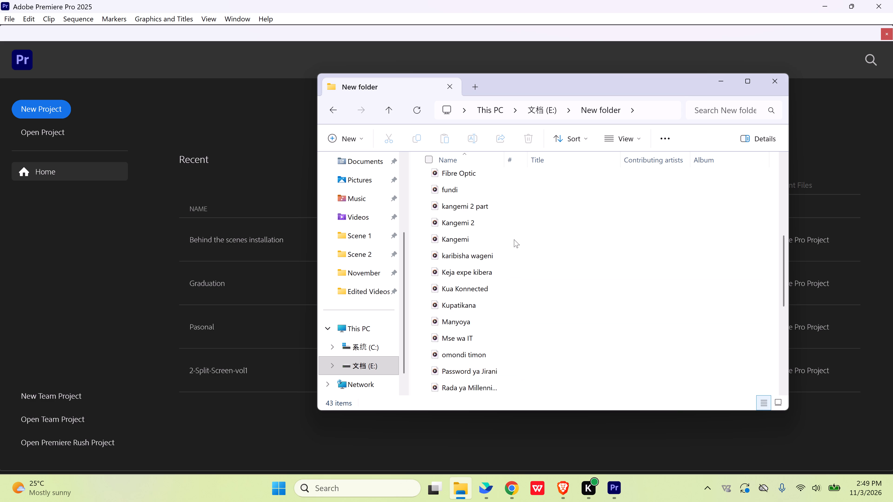
scroll(516, 257, up, 2)
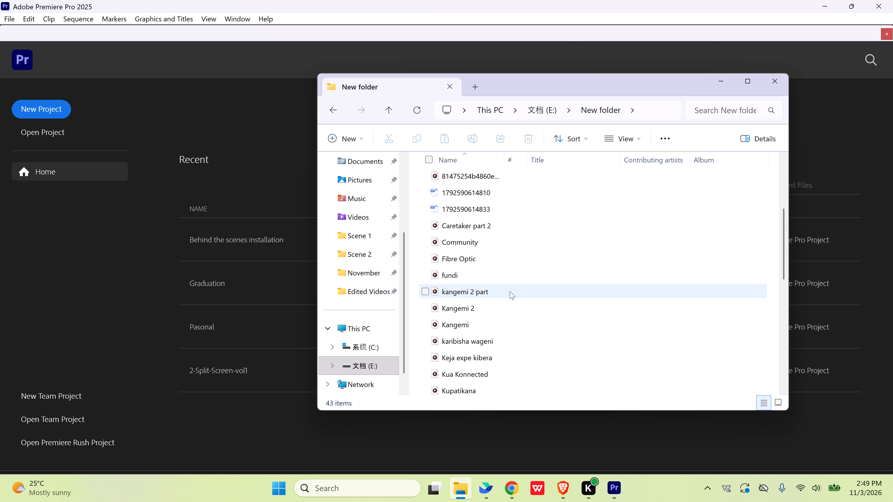
scroll(522, 274, down, 4)
scroll(508, 349, down, 3)
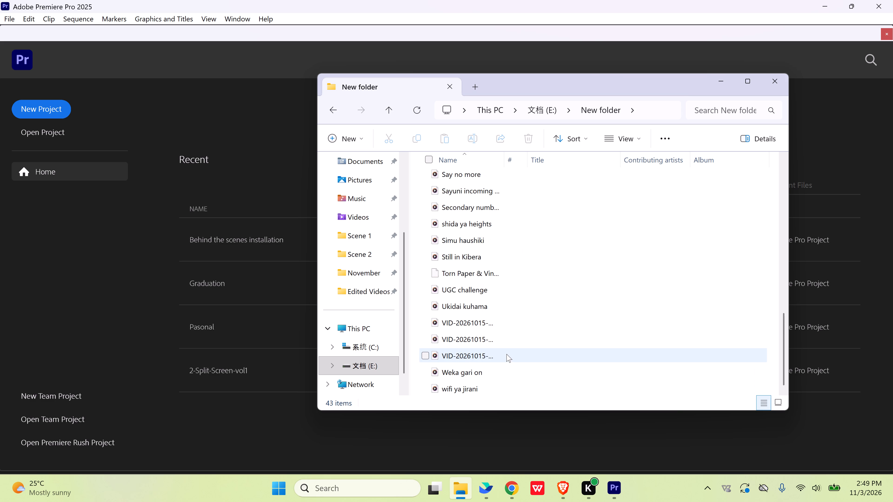
scroll(505, 323, up, 1)
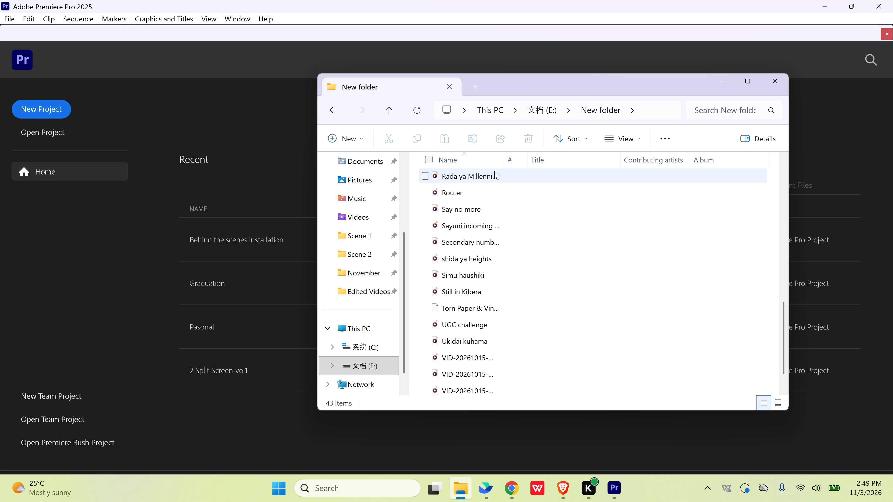
Switch to Premiere Pro and open the recent project "Behind the scenes installation".
click(133, 254)
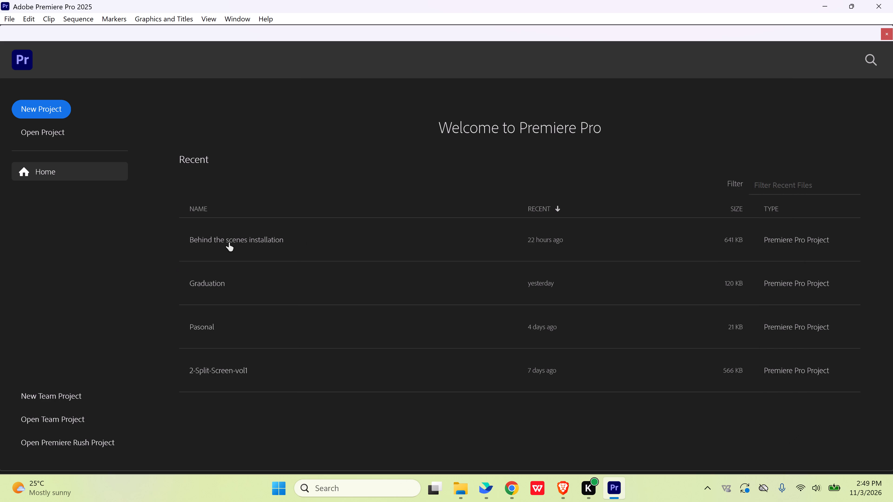
click(235, 240)
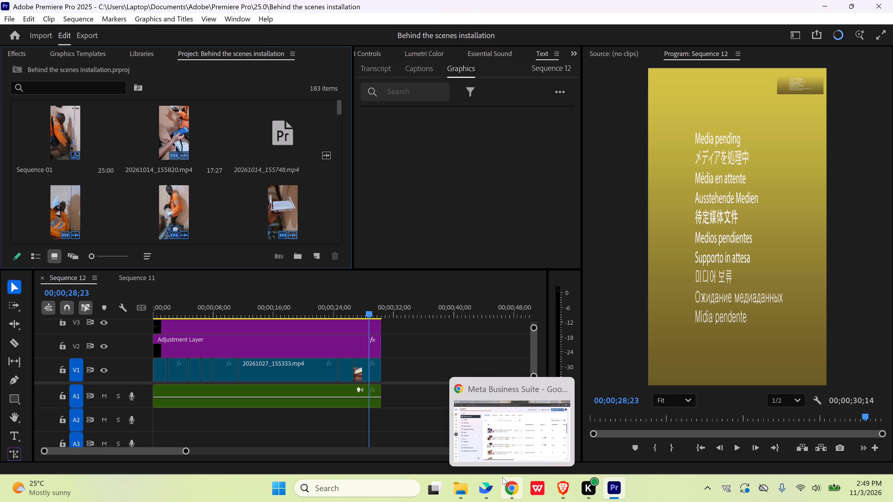
View Sequence 11 and reorder the open sequences so that Sequence 12 comes after it.
click(129, 281)
click(132, 282)
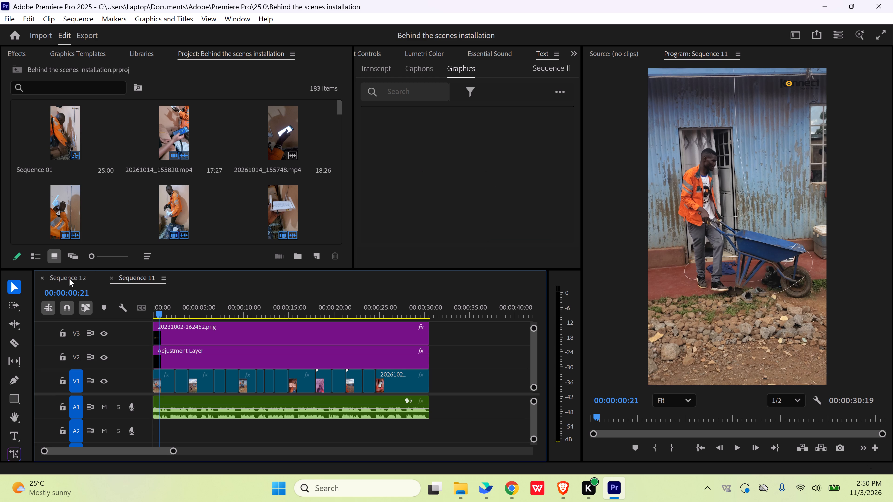
drag(69, 278, 194, 279)
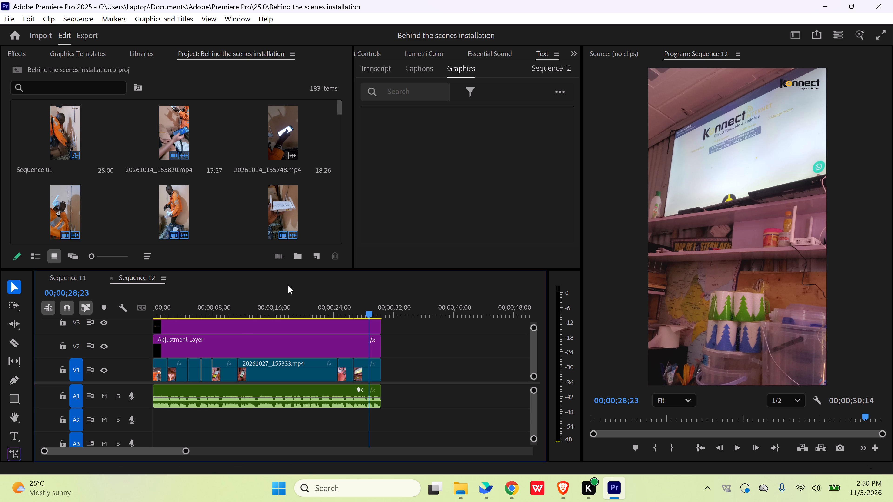
Create a new vertical sequence with a frame size of 1080 horizontal by 1920 vertical, keeping the default name.
key(ctrl+n)
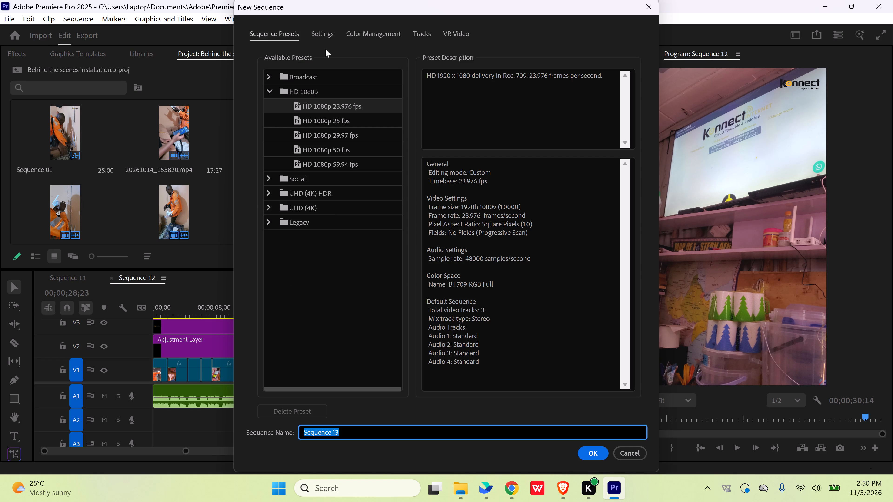
click(328, 38)
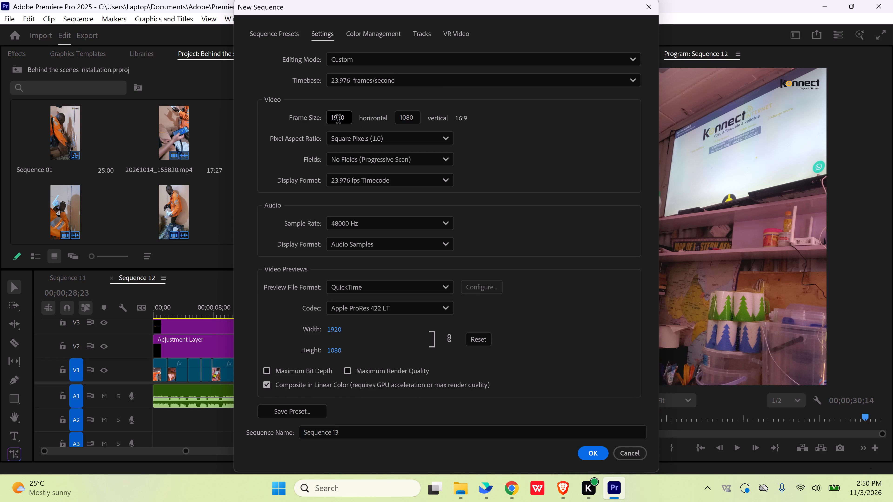
double_click(338, 120)
key(1)
key(0)
text(80)
double_click(405, 119)
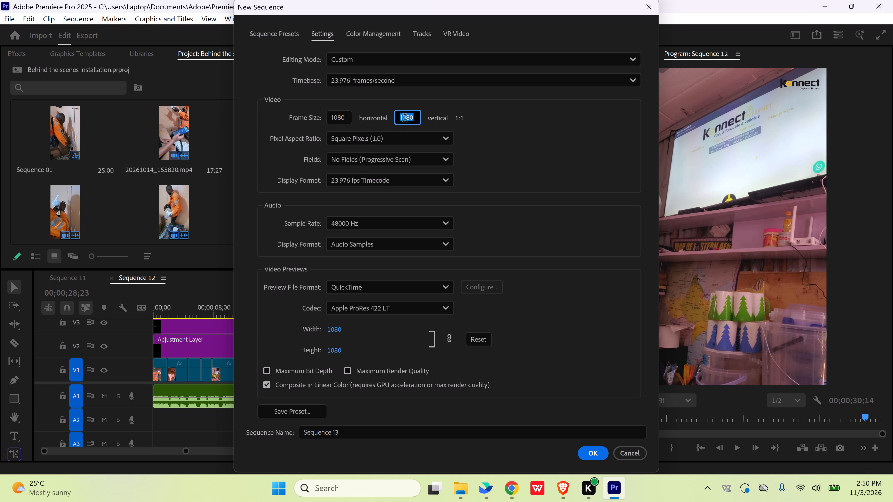
key(1)
text(920)
click(517, 134)
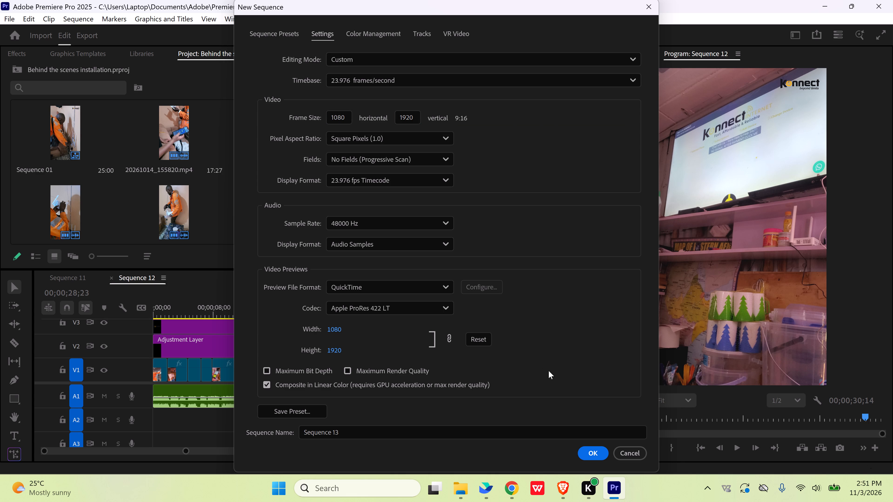
click(593, 450)
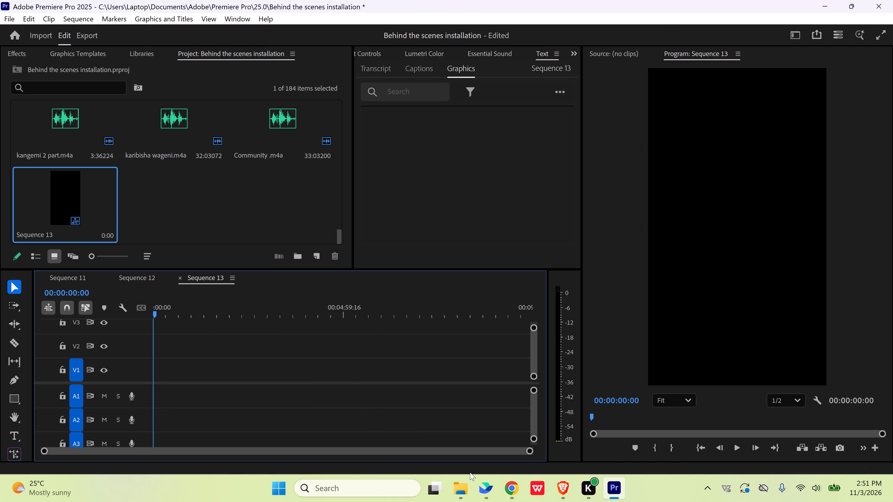
Bring the "Rada ya Millennials" audio file from New folder into the new sequence, at the start of track A1.
click(465, 489)
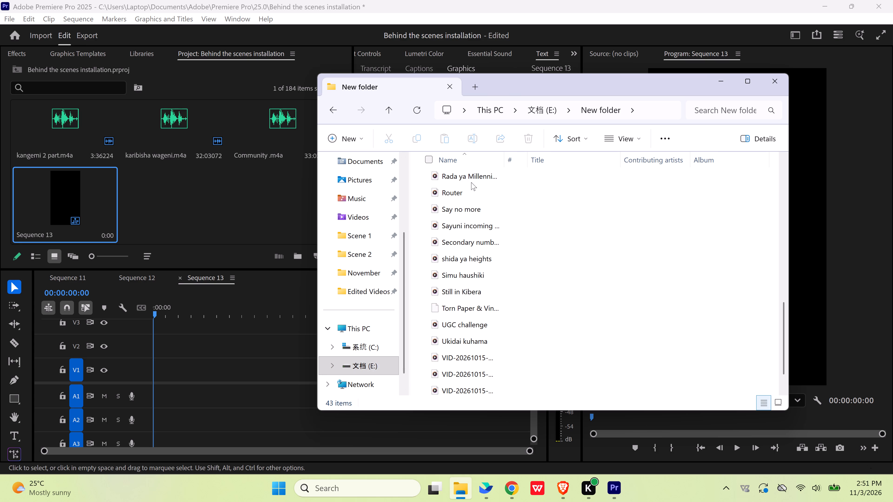
drag(472, 176, 218, 400)
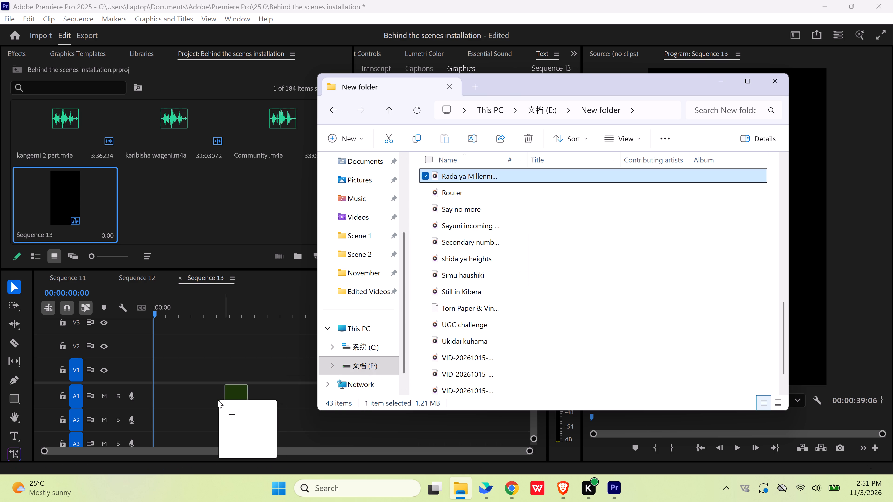
drag(218, 400, 157, 395)
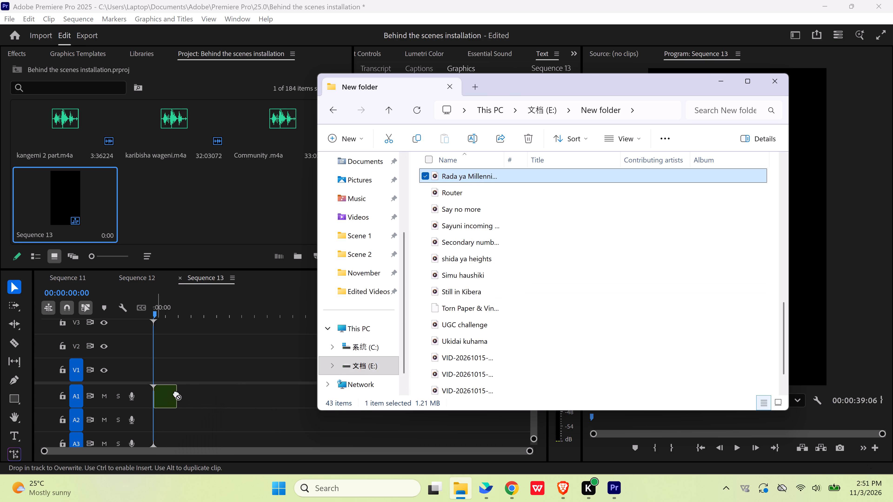
click(210, 397)
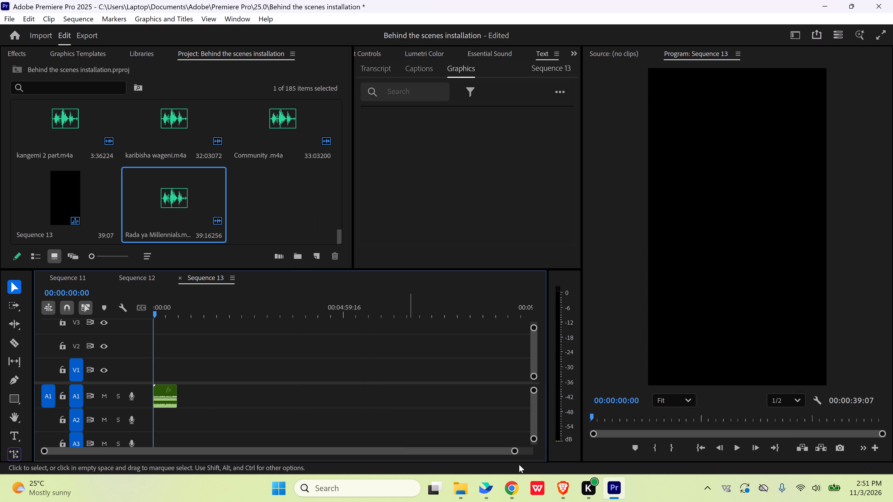
drag(513, 452, 391, 465)
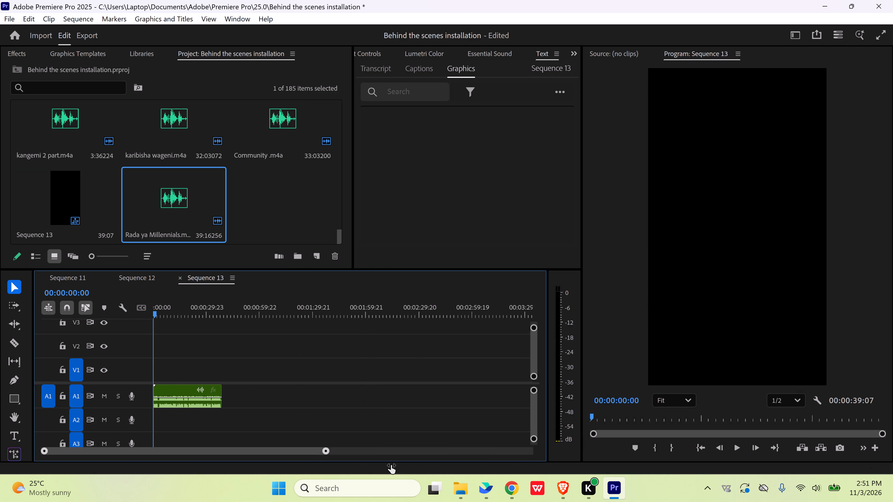
Split the "Rada ya Millennials" audio clip at 00:00:00:10 and delete the short piece before the cut.
drag(391, 465, 310, 464)
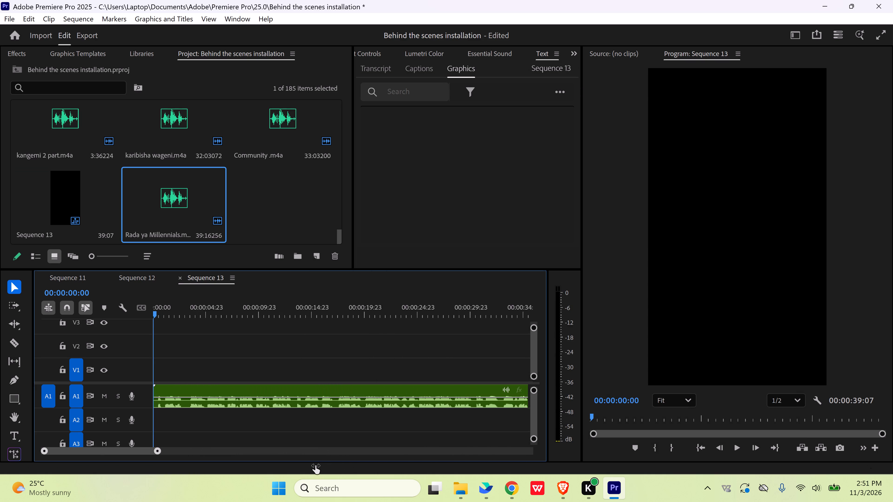
drag(310, 464, 308, 464)
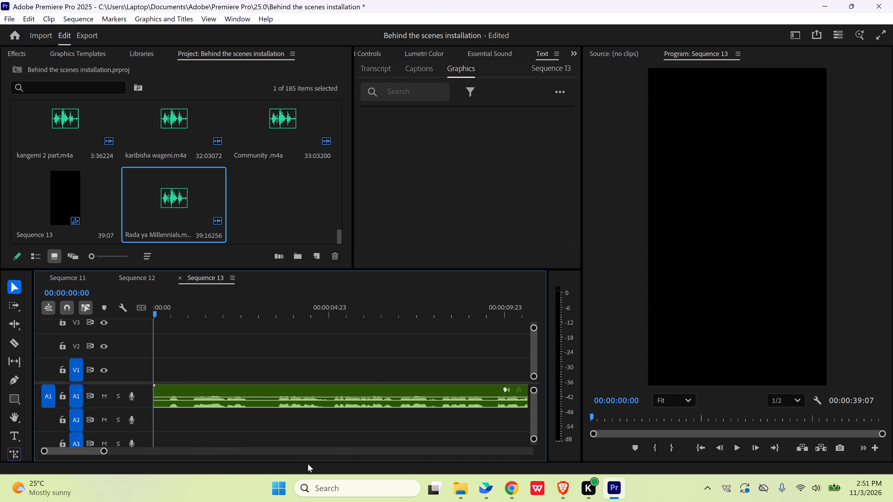
key(space)
key(space)
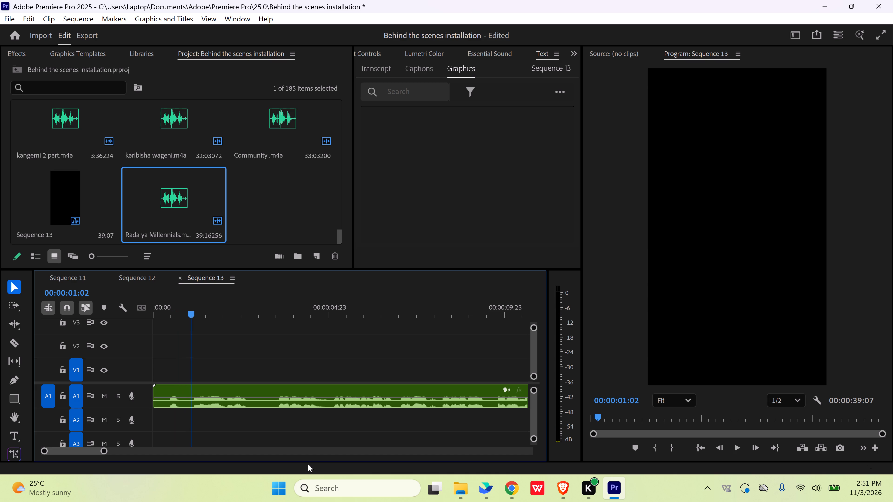
key(Home)
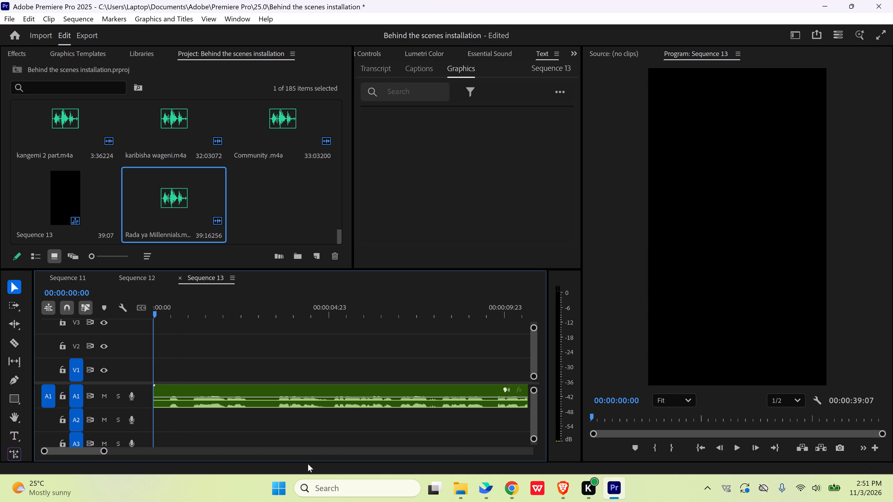
key(space)
key(space)
key(space)
key(space)
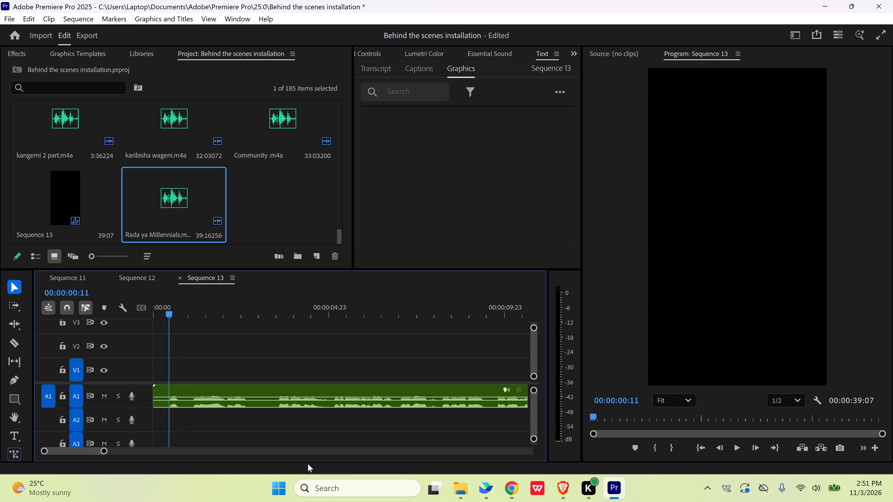
key(Home)
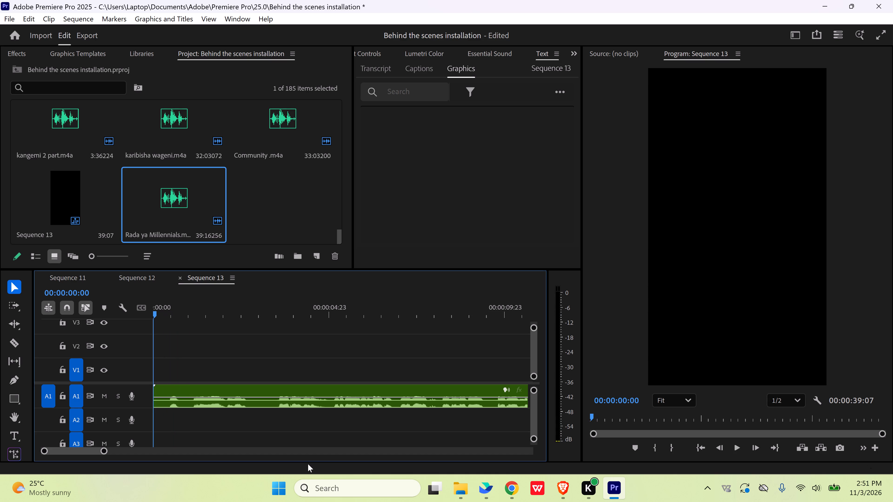
key(space)
key(space)
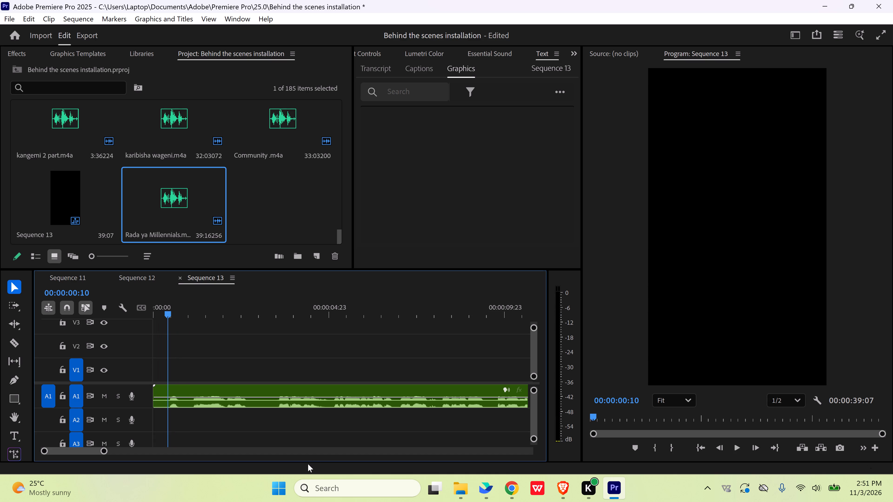
key(c)
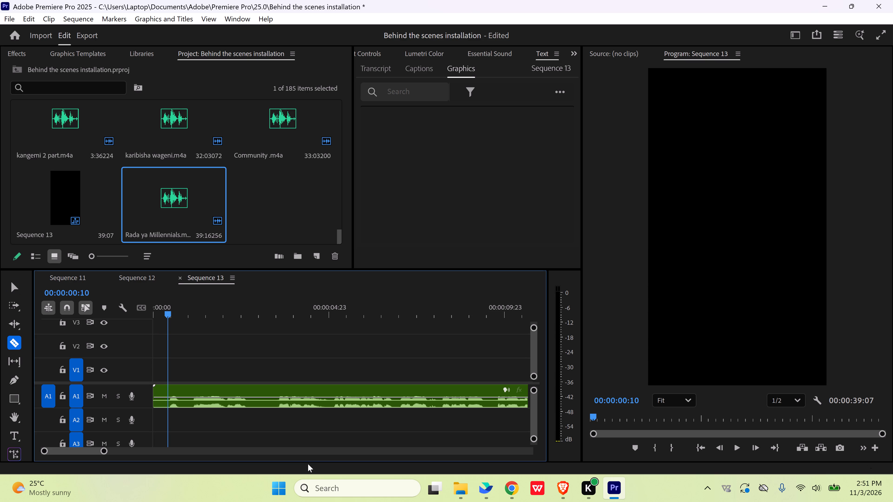
double_click(168, 396)
key(v)
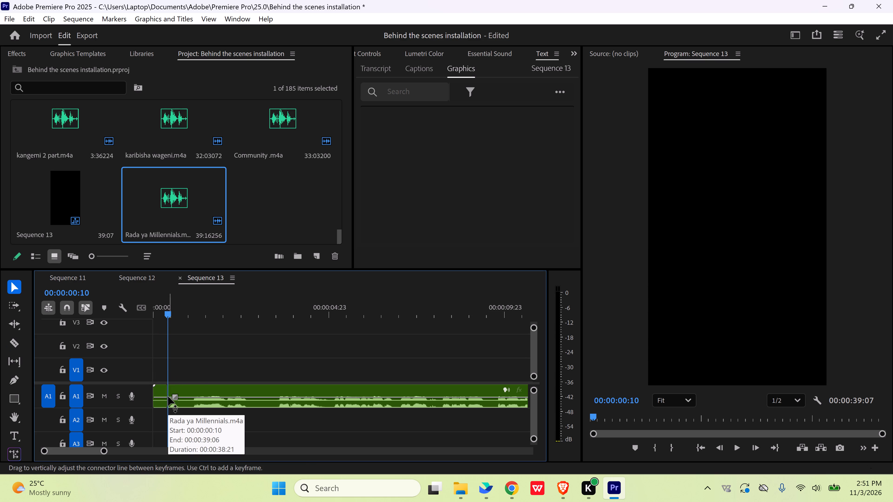
click(158, 388)
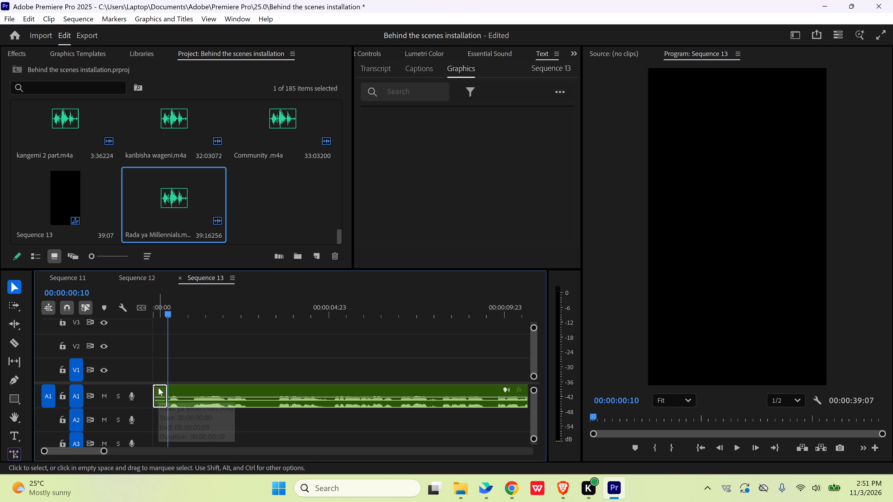
key(Delete)
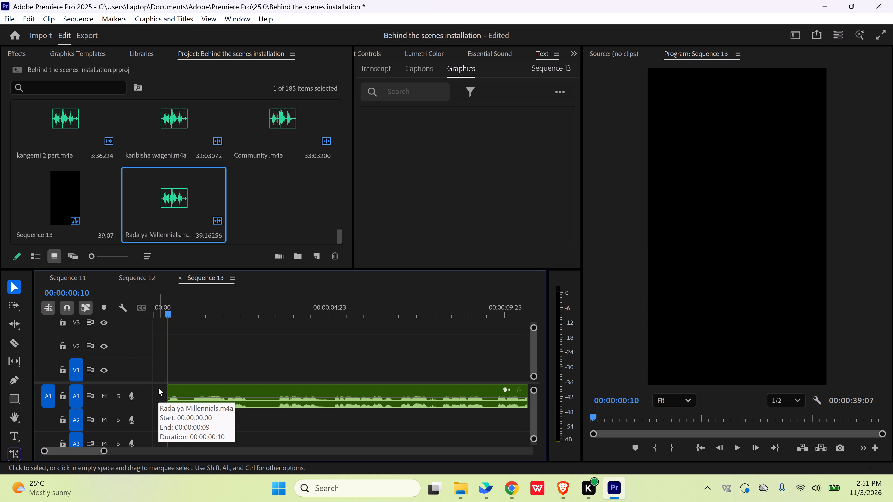
Move the remaining audio clip back to the very start of track A1.
drag(205, 386, 176, 385)
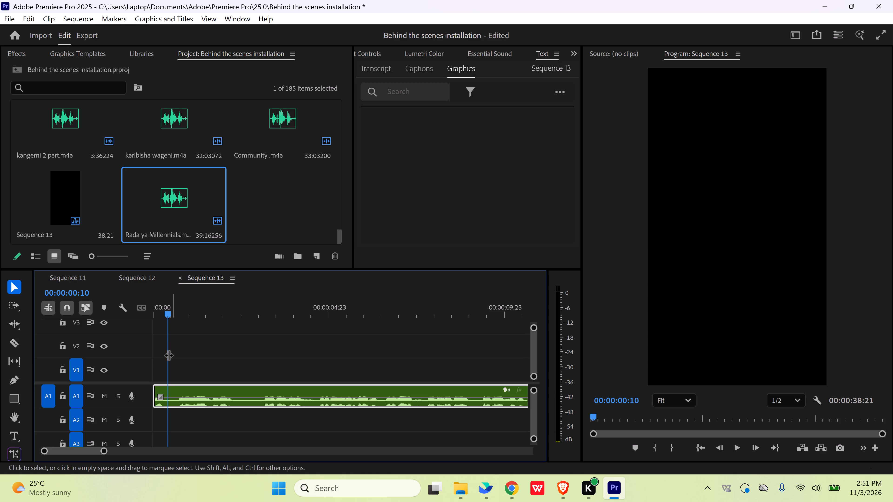
Play the trimmed audio from the start through to its end to check the voice recording.
drag(169, 314, 132, 318)
click(173, 334)
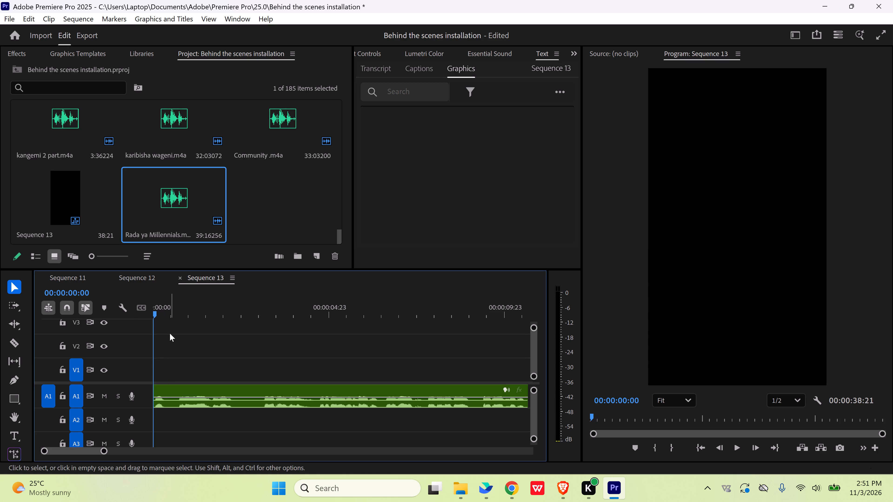
key(space)
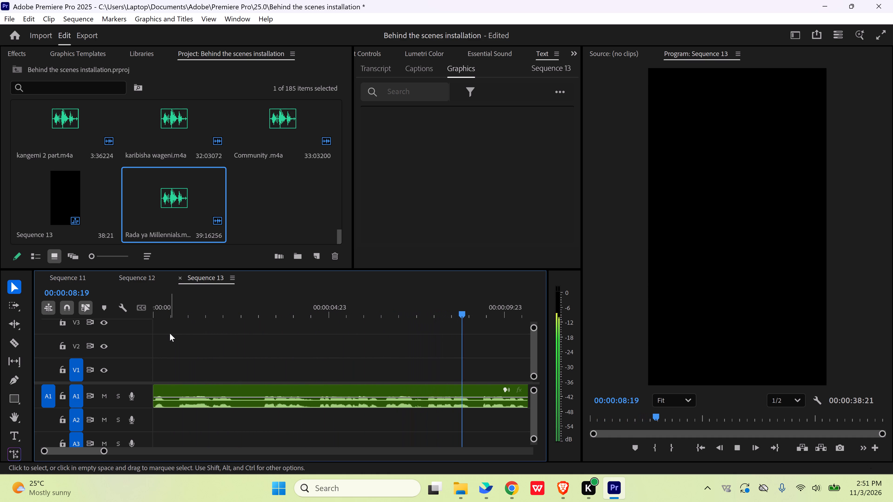
key(space)
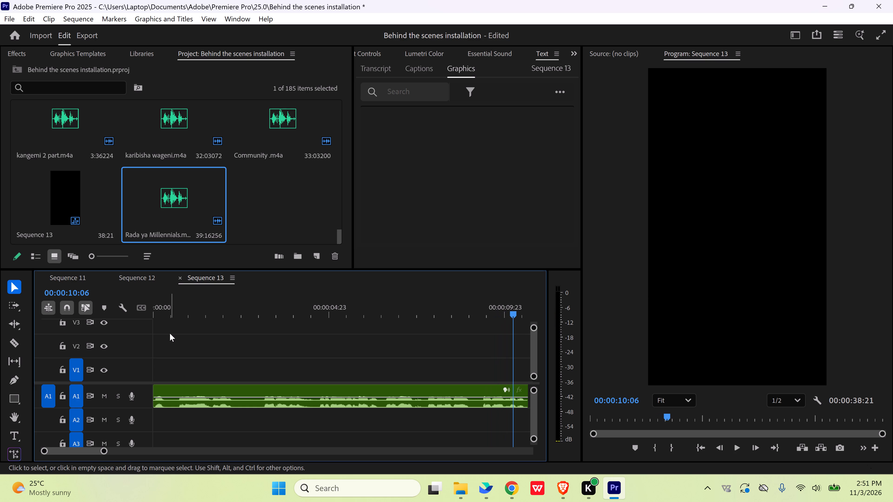
key(Home)
key(space)
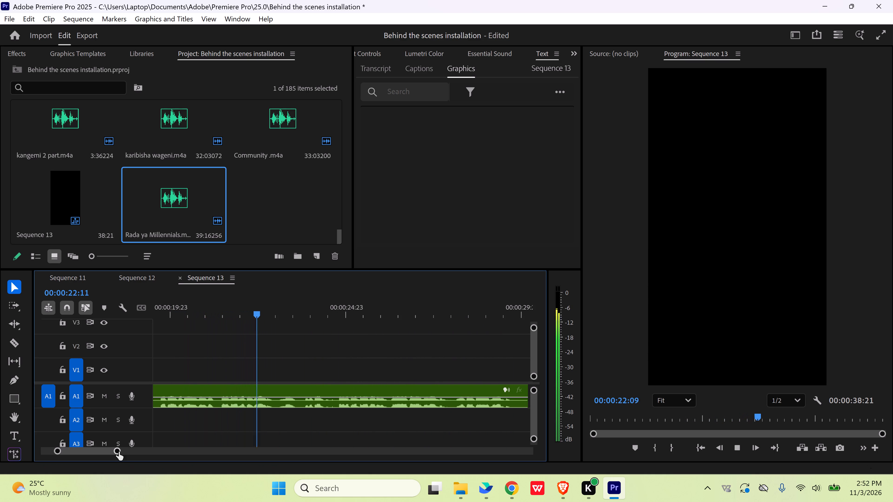
drag(117, 455, 121, 454)
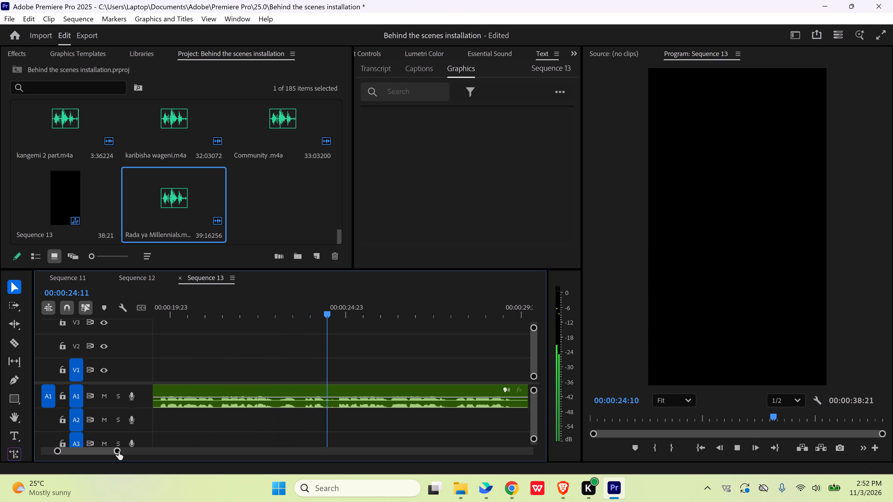
drag(119, 451, 160, 446)
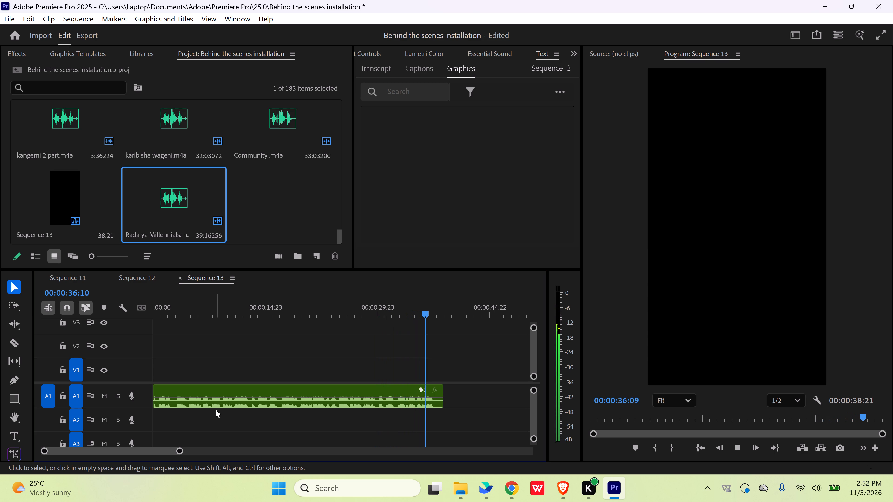
key(space)
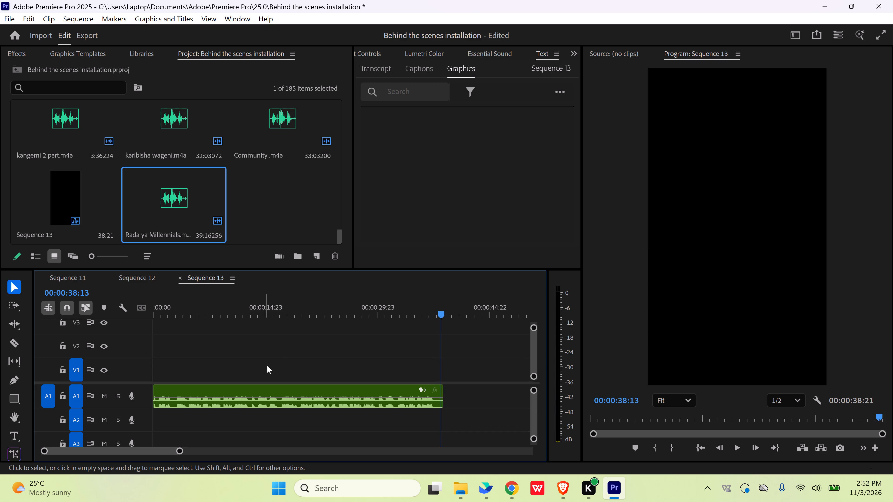
Split the audio clip near its end at 00:00:37:15 and delete the tail piece after the cut.
drag(438, 310, 432, 311)
key(space)
key(space)
key(space)
key(space)
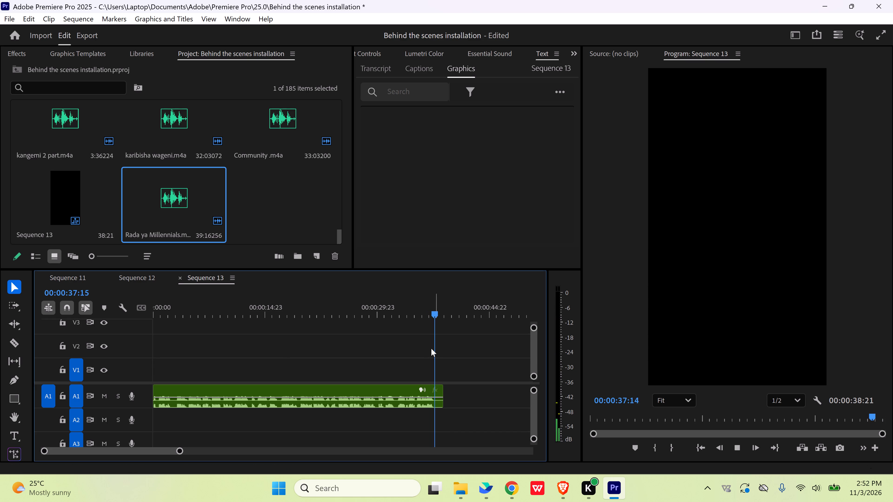
key(c)
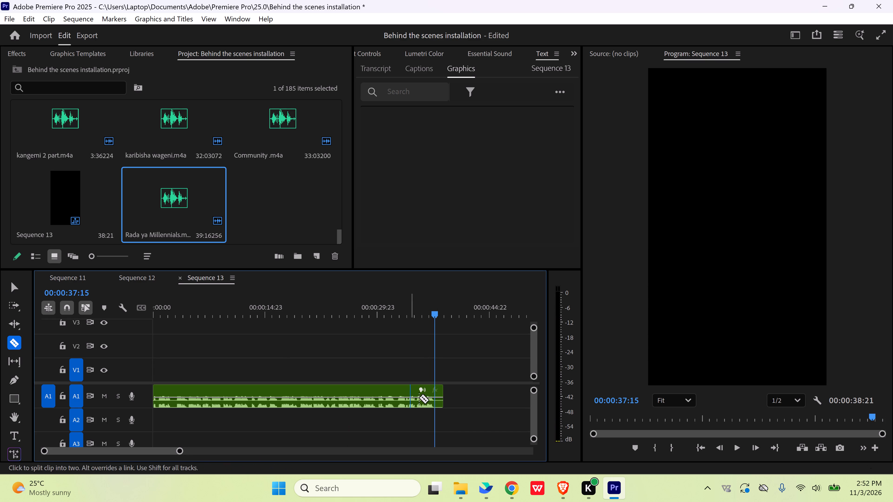
click(436, 394)
key(v)
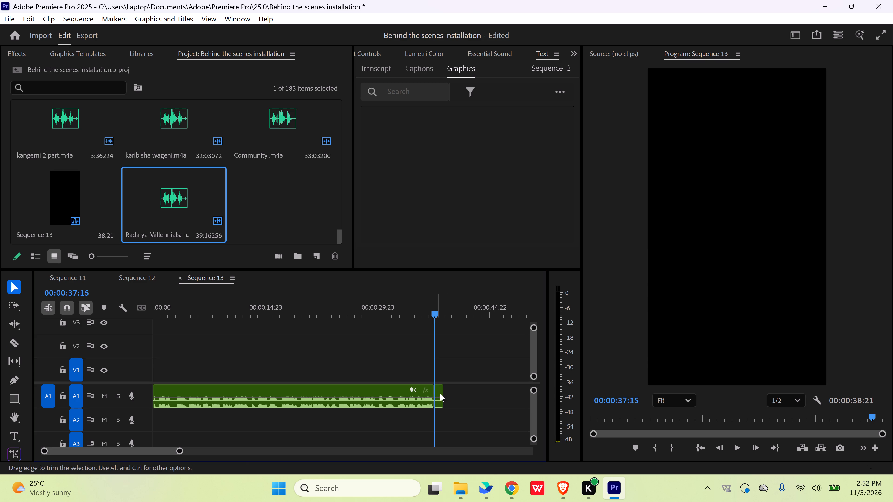
click(440, 392)
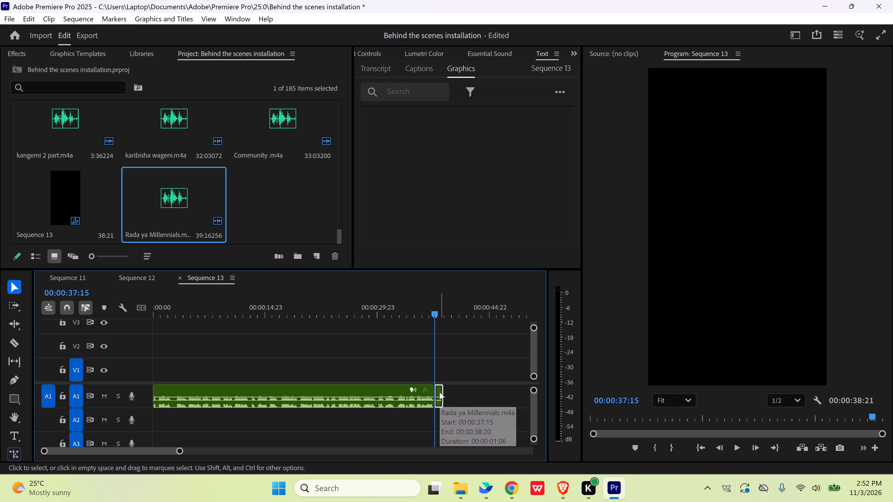
key(Delete)
Find the first pause in the audio and split the clip at 00:00:02:06.
key(Home)
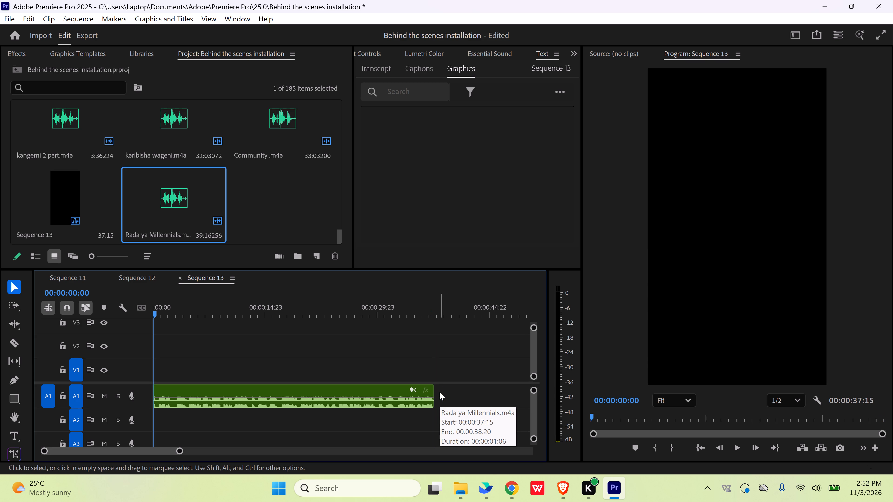
key(space)
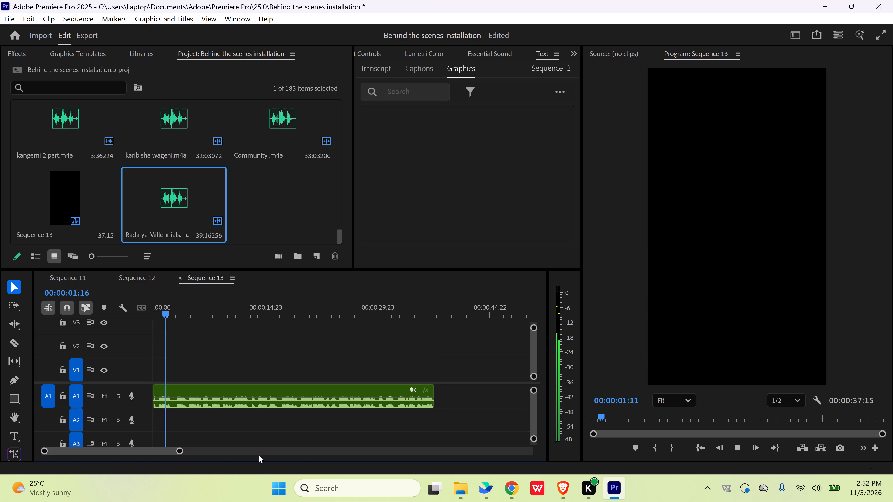
key(space)
drag(180, 451, 157, 449)
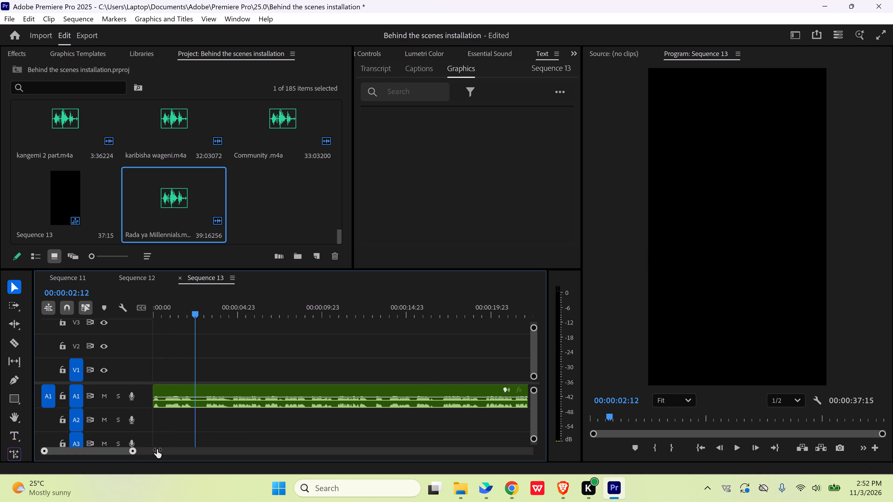
drag(157, 449, 135, 445)
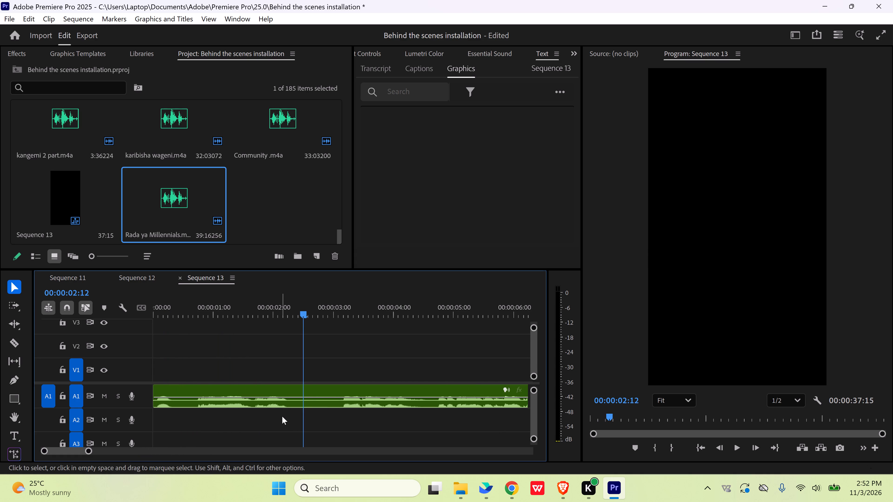
key(c)
drag(304, 313, 268, 315)
key(space)
key(space)
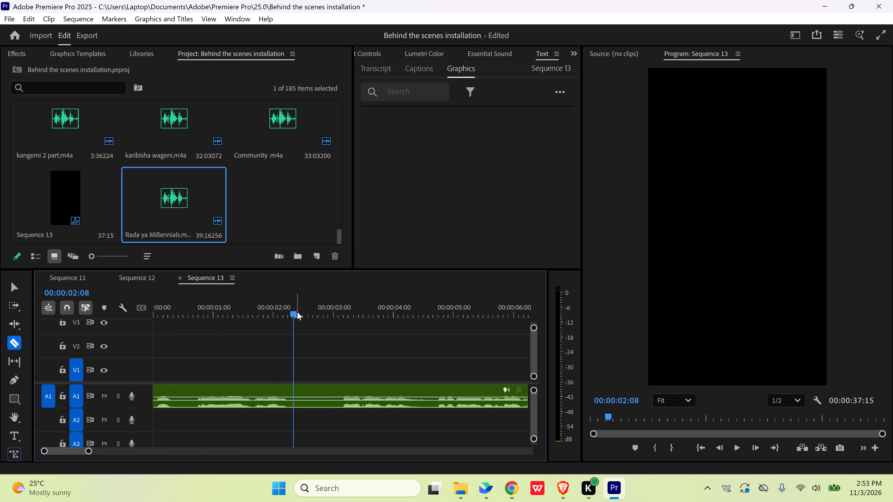
drag(296, 312, 291, 313)
click(289, 395)
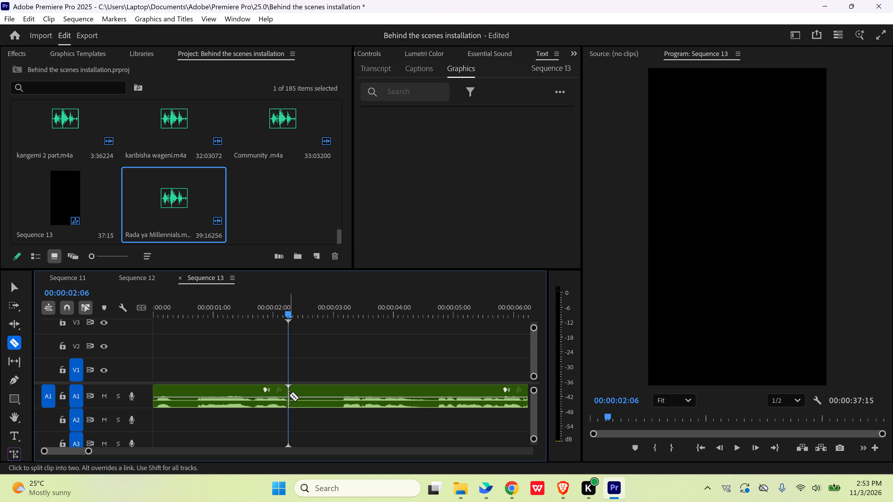
Split the audio again at 00:00:03:01 and delete the silent piece between the two cuts.
key(space)
key(space)
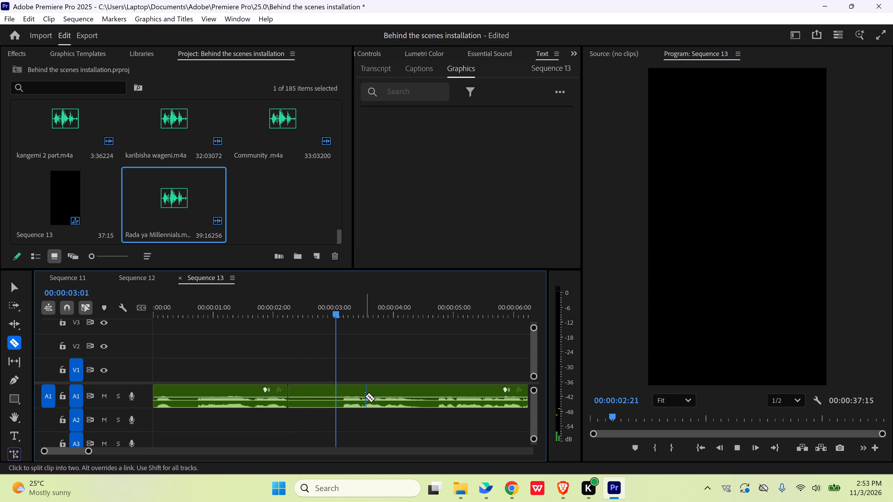
click(337, 399)
key(v)
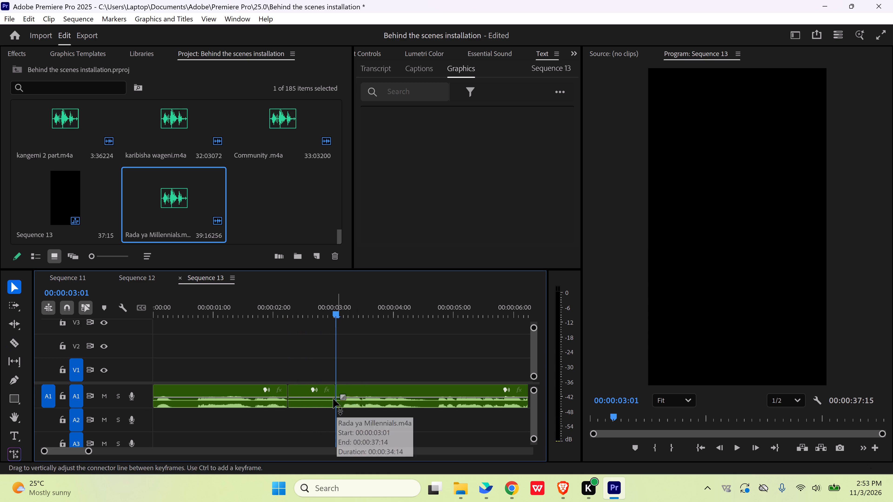
click(317, 407)
key(Delete)
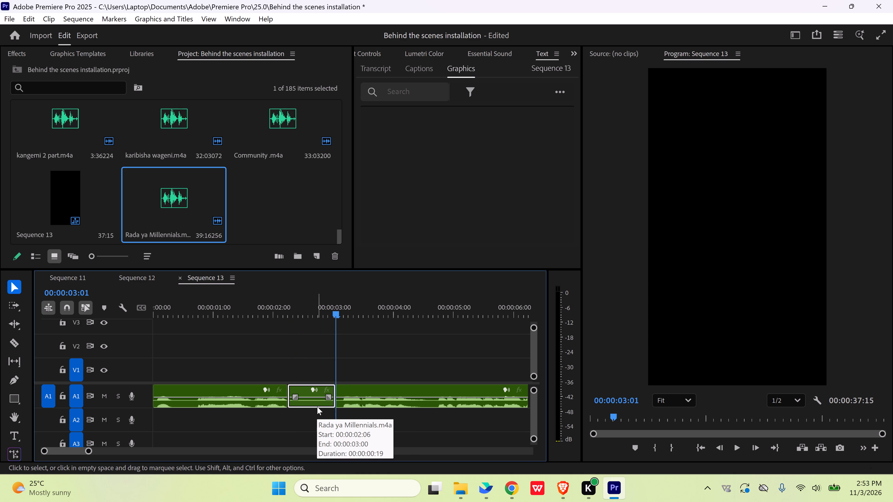
Close the gap on track A1 by moving the following audio clip against the first clip's end at 00:00:02:06.
drag(358, 390, 332, 390)
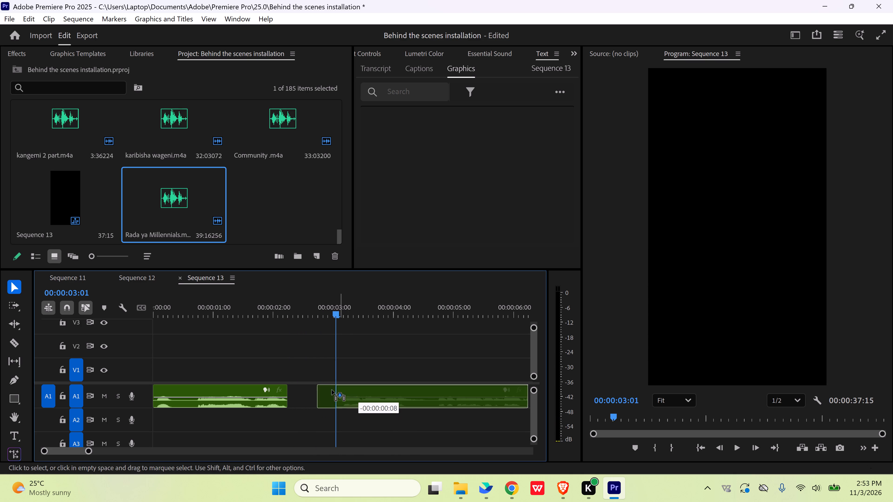
drag(332, 390, 307, 389)
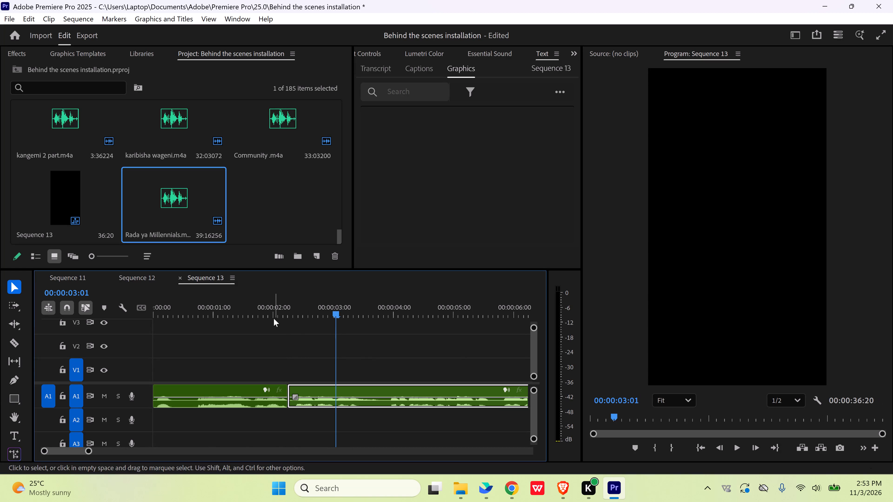
Play back the audio across the join at 00:00:02:06 to check how the cut sounds.
click(273, 310)
drag(324, 390, 317, 390)
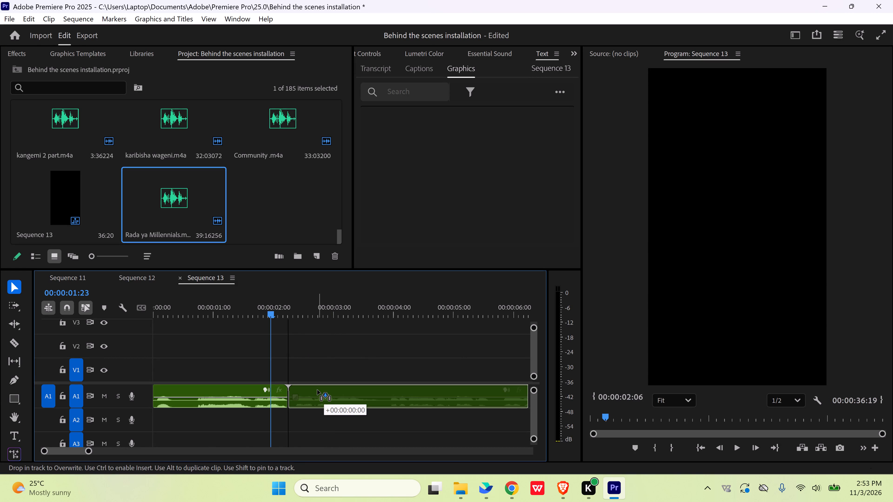
drag(317, 390, 318, 390)
click(322, 357)
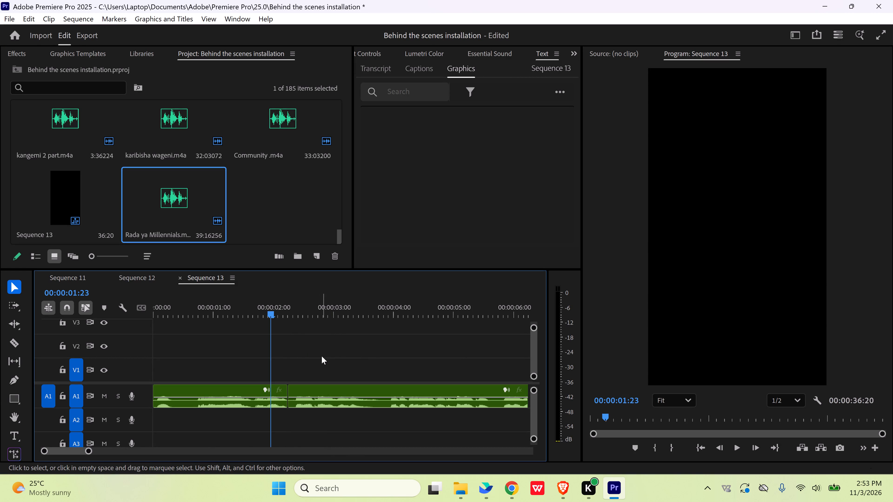
key(space)
key(space)
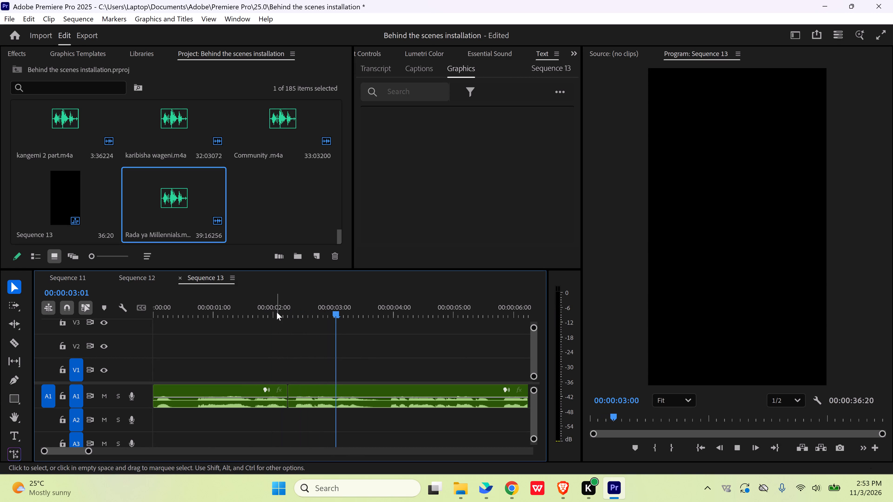
click(270, 311)
key(space)
double_click(247, 311)
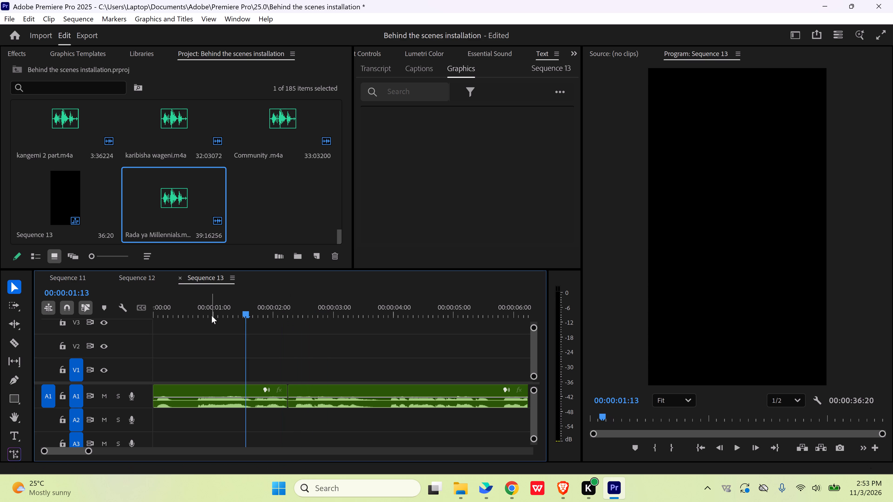
click(212, 316)
key(space)
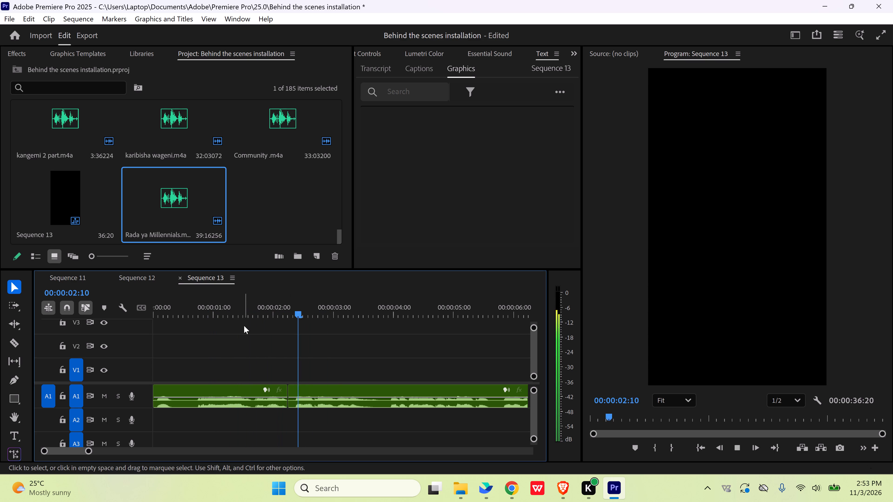
key(space)
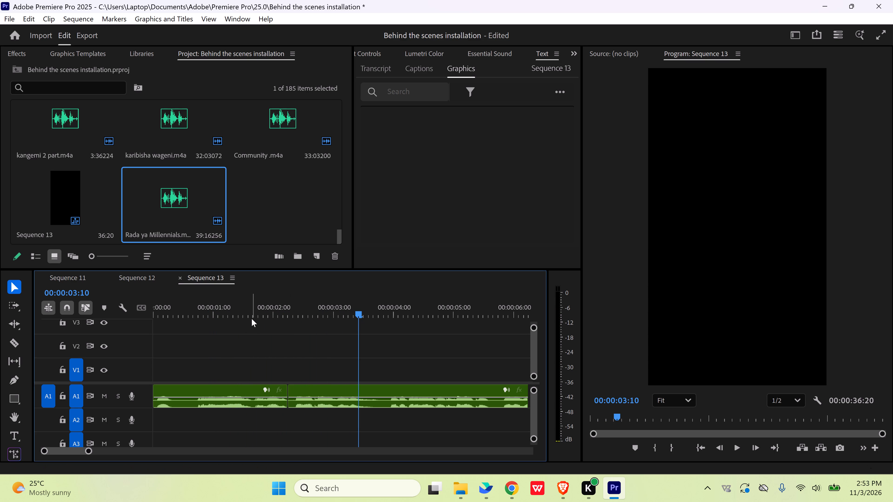
Undo the gap closing, the deletion and both splits around the first pause, and locate a new cut point at 00:00:02:13.
key(ctrl+z)
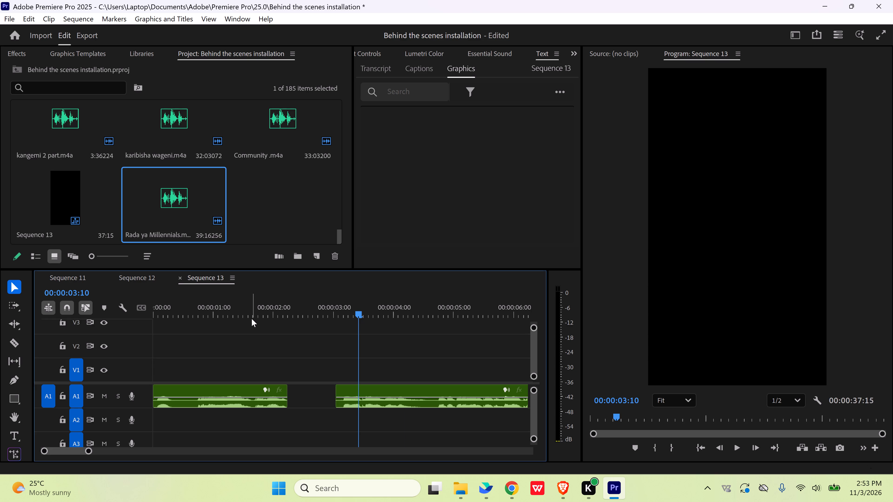
key(ctrl+z)
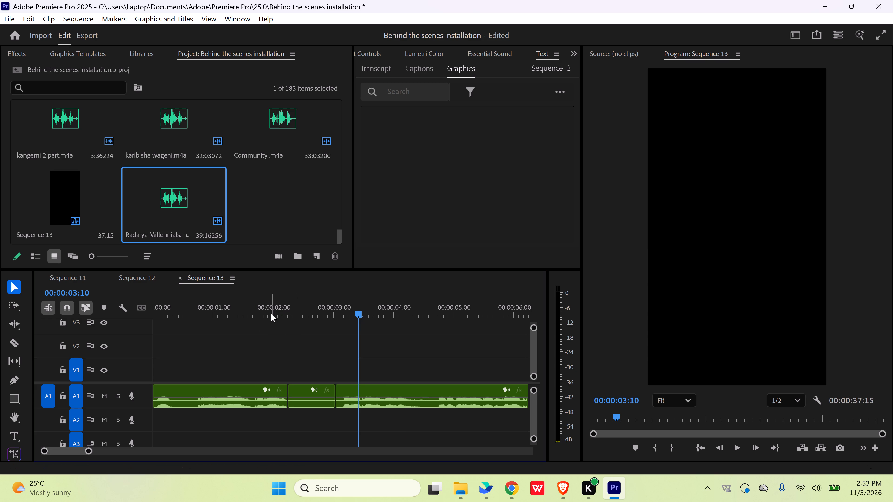
click(267, 312)
key(space)
key(space)
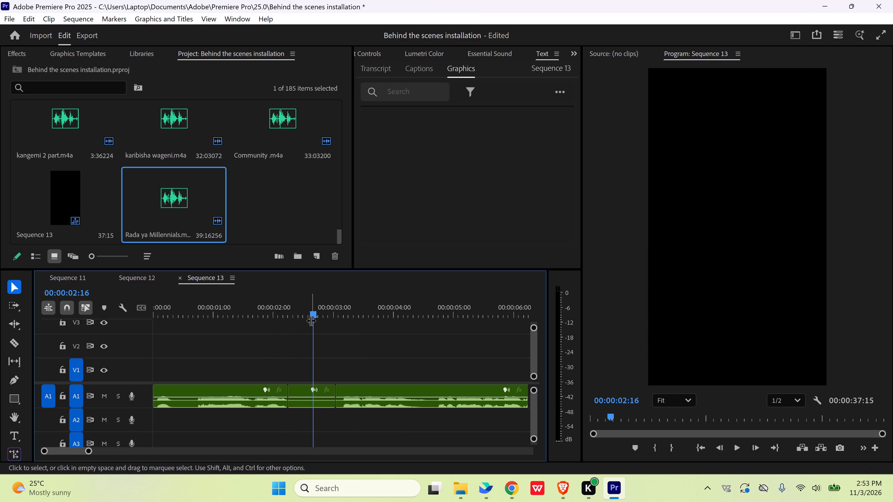
drag(313, 314, 306, 315)
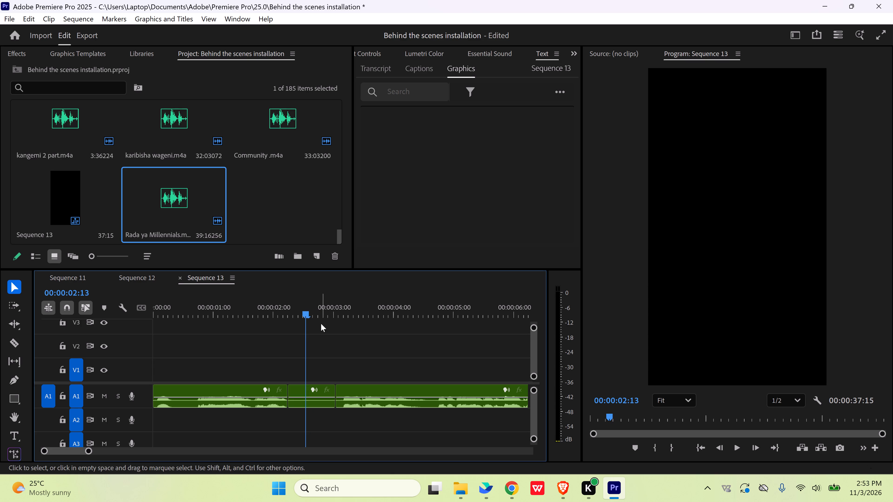
key(ctrl+z)
key(ctrl+z)
Split the audio at 00:00:02:13 and again just after 00:00:03:00, and delete the silent piece between the cuts.
key(c)
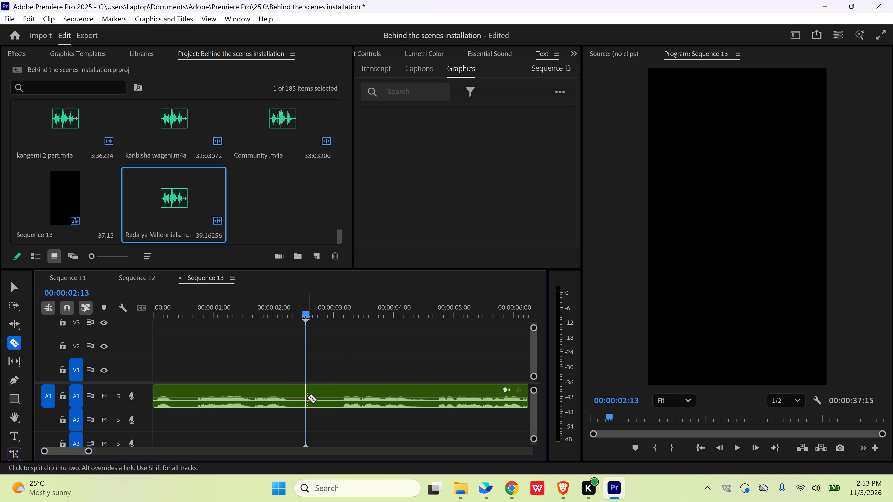
click(307, 397)
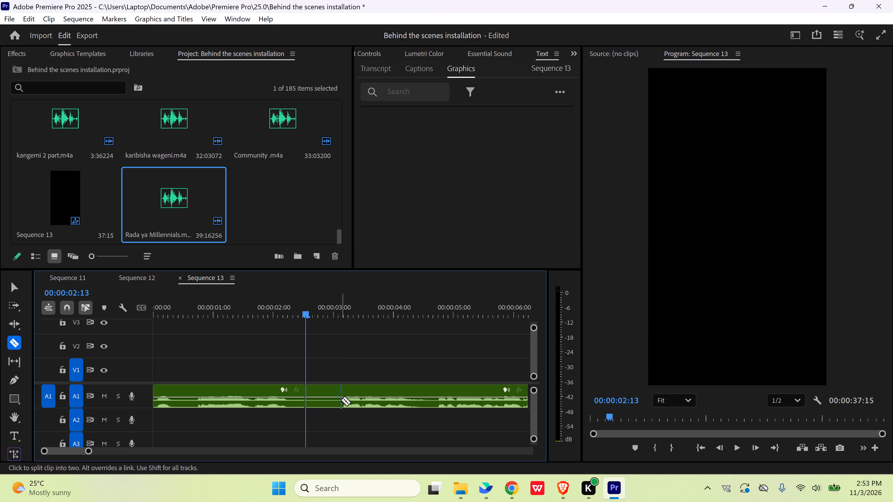
click(341, 400)
key(v)
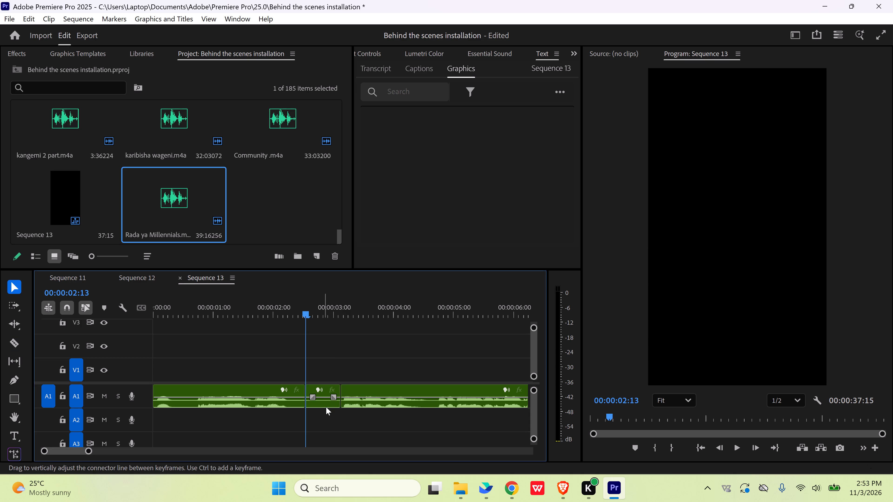
click(326, 408)
click(325, 403)
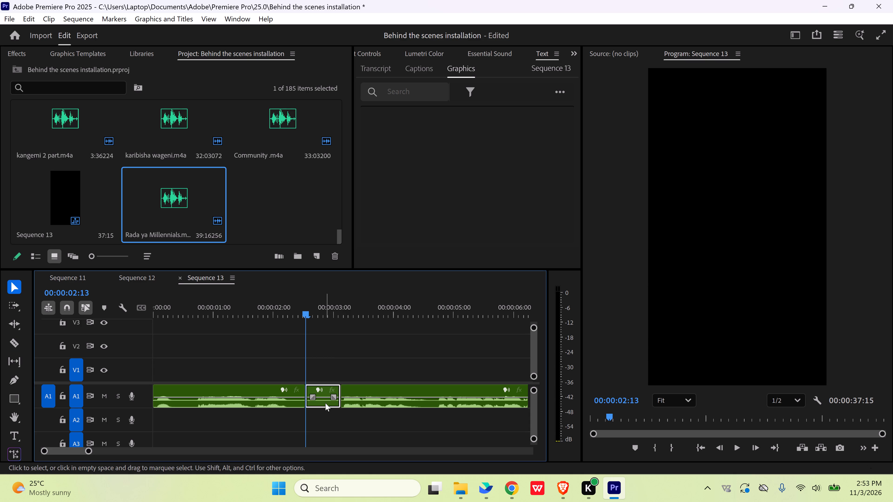
key(Delete)
Close the gap on track A1 by moving the following audio clip against the first clip's end at 00:00:02:13.
drag(370, 390, 337, 395)
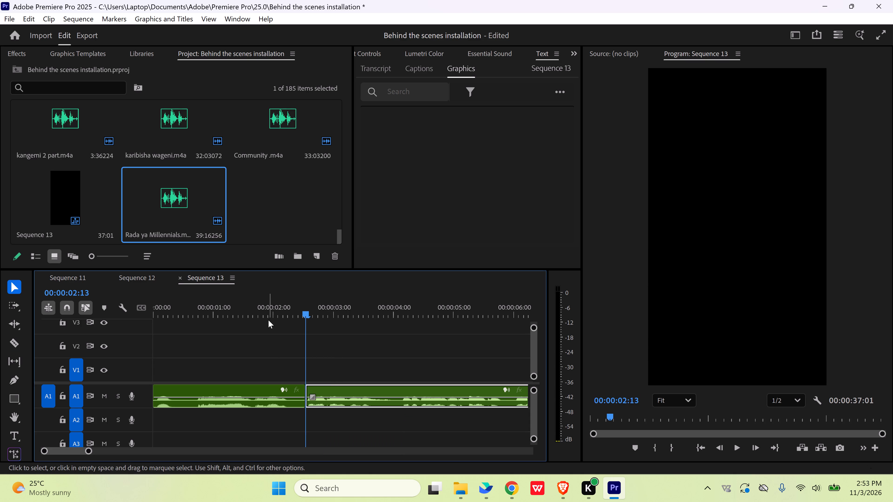
Play the edited audio from the sequence start to about 00:00:20:02 to check for further pauses.
click(268, 320)
click(272, 315)
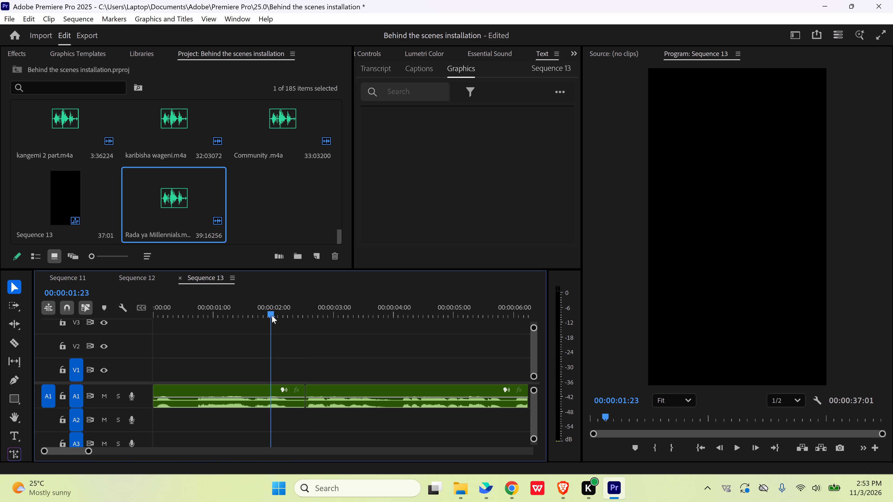
key(Home)
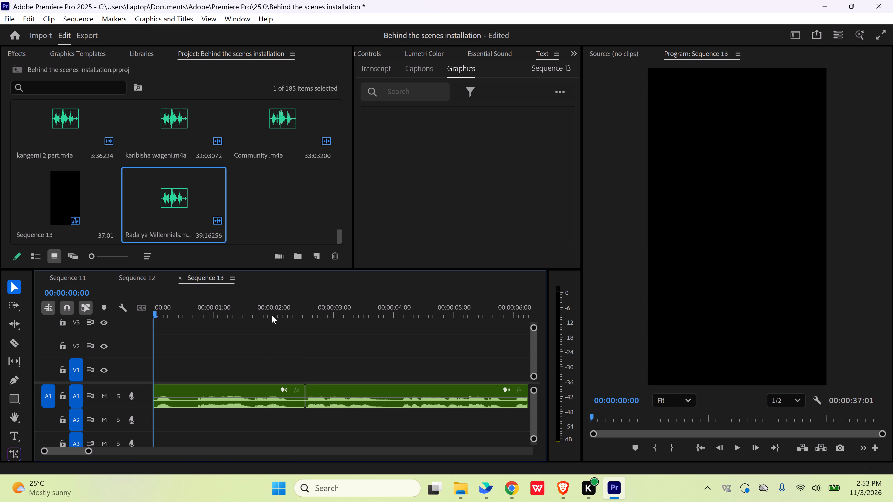
key(space)
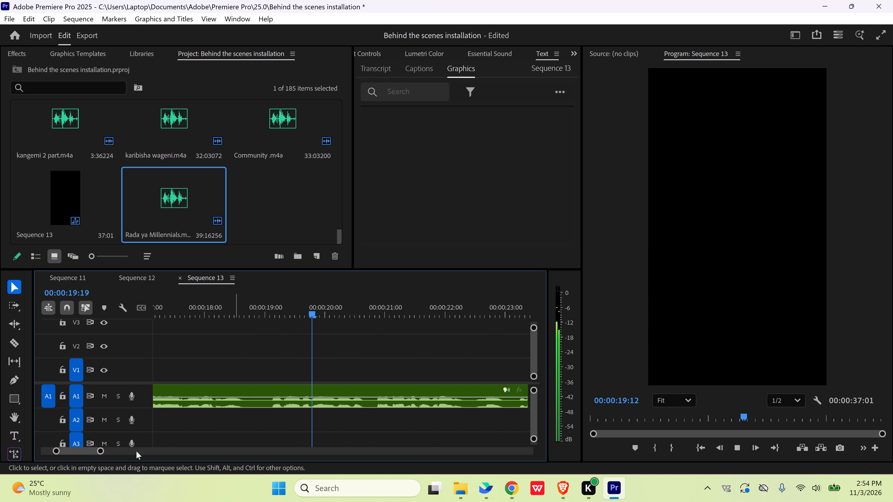
key(space)
drag(102, 453, 191, 453)
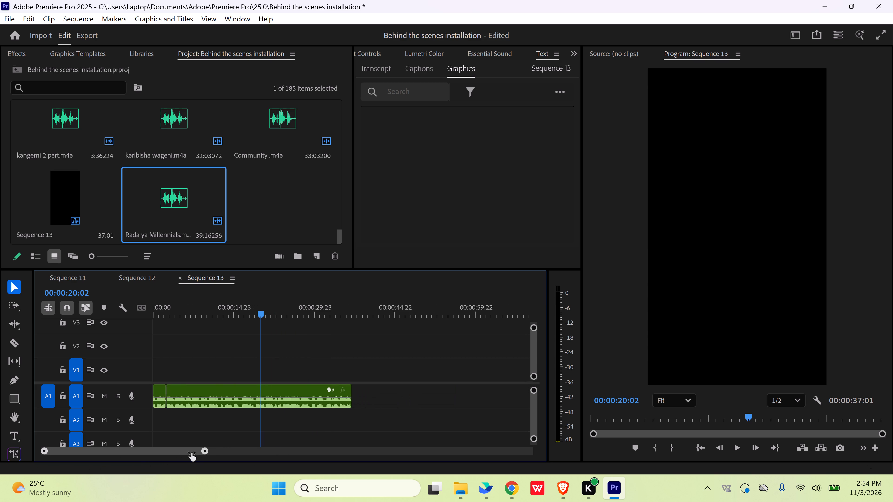
drag(191, 453, 208, 450)
click(273, 360)
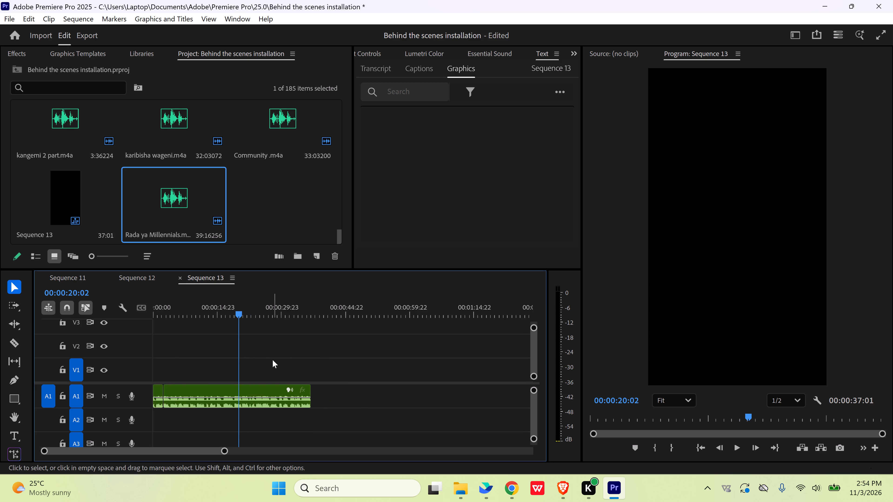
Save the project.
key(ctrl+s)
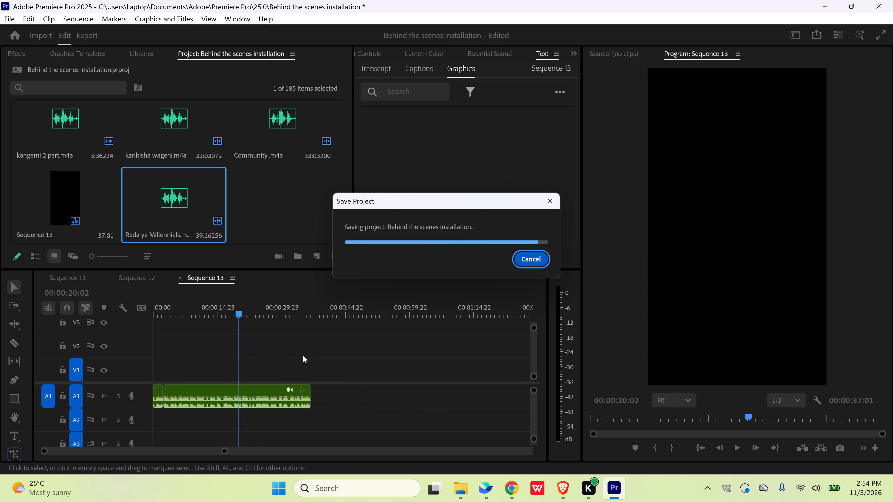
Play the last few seconds of the audio to check its ending, and return the playhead to the sequence start.
click(300, 319)
click(300, 319)
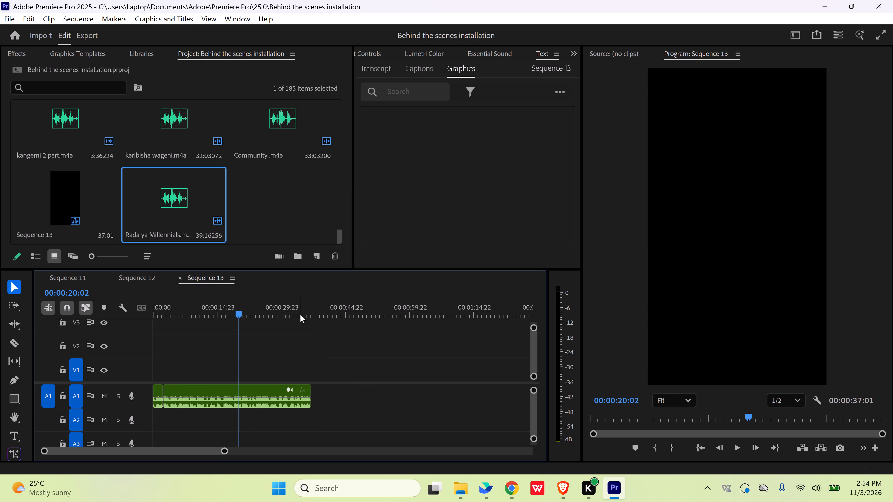
click(300, 315)
key(space)
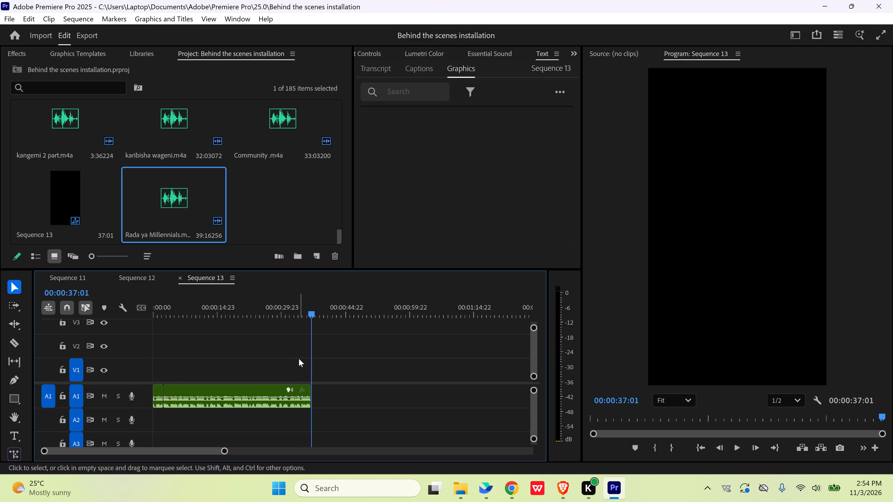
key(Home)
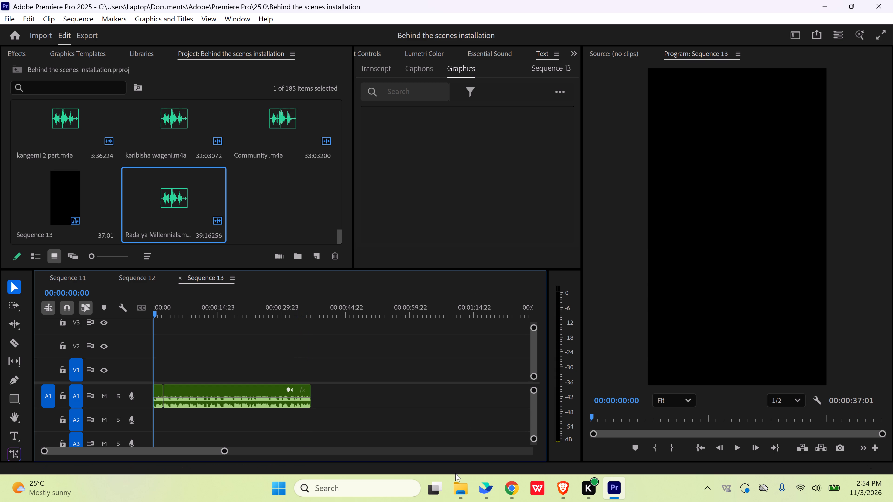
Switch to File Explorer and examine the video clips in the Kangemi folder inside Date 28 on drive E:.
click(461, 490)
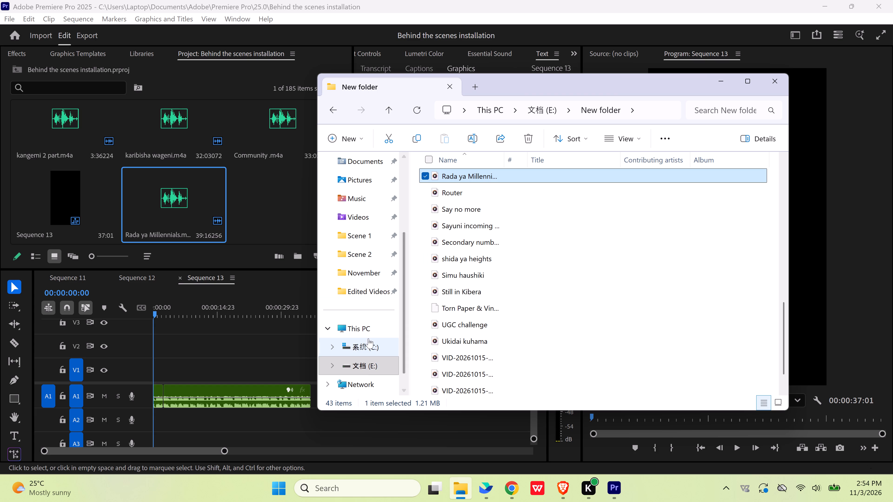
click(371, 330)
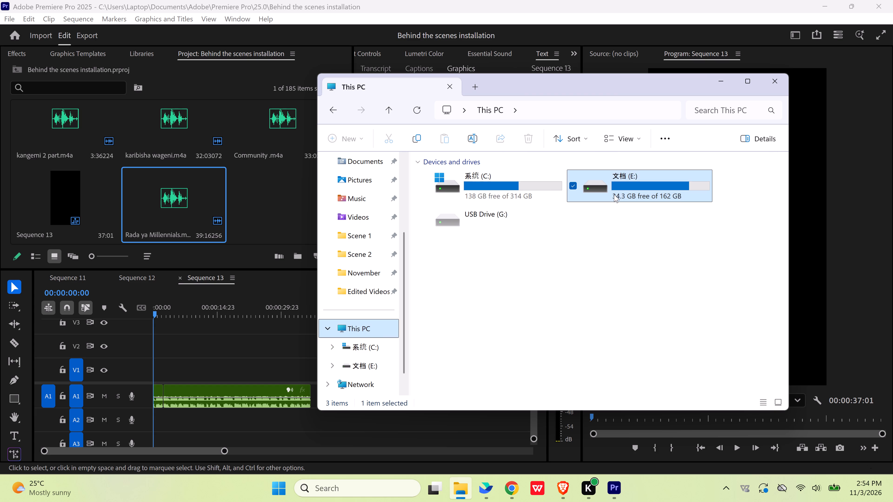
double_click(644, 182)
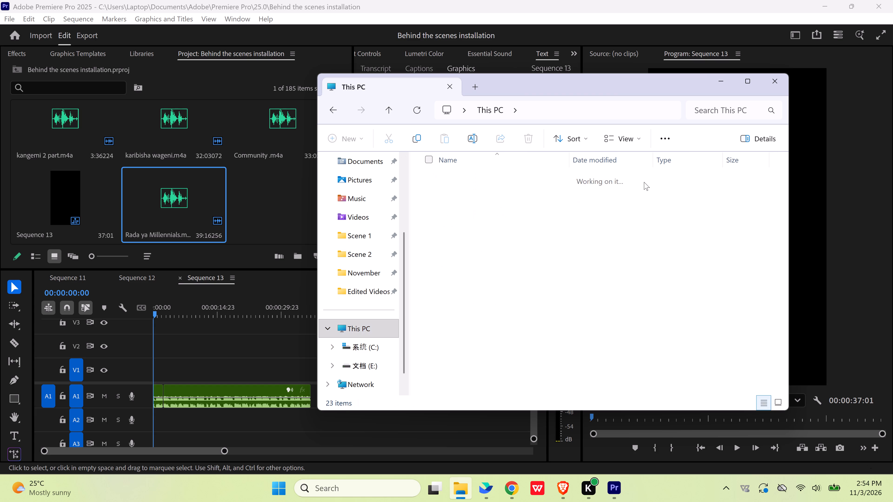
triple_click(513, 340)
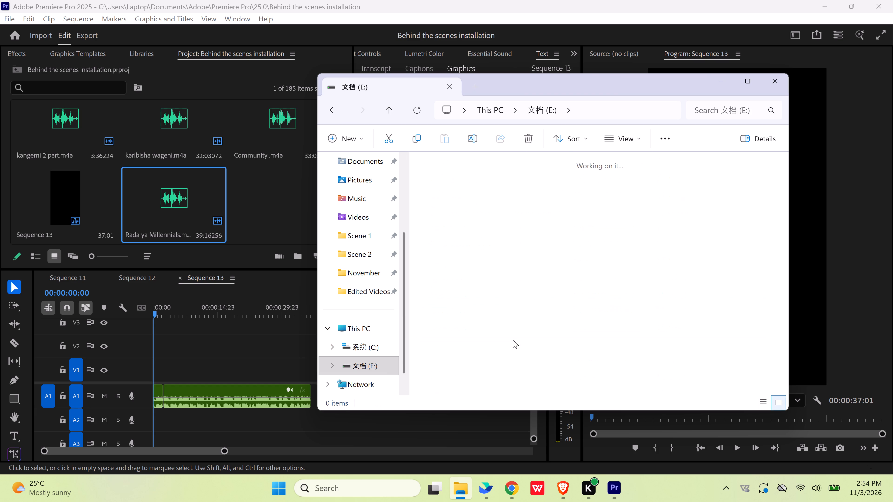
double_click(459, 196)
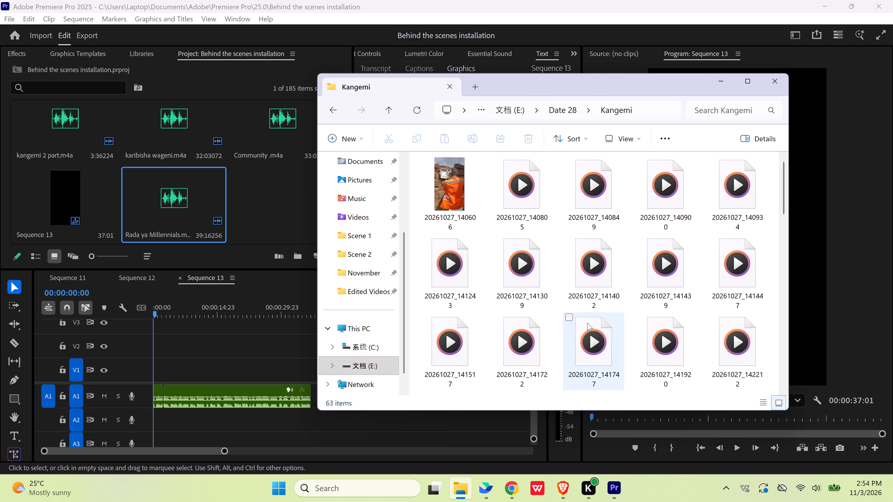
scroll(589, 323, down, 16)
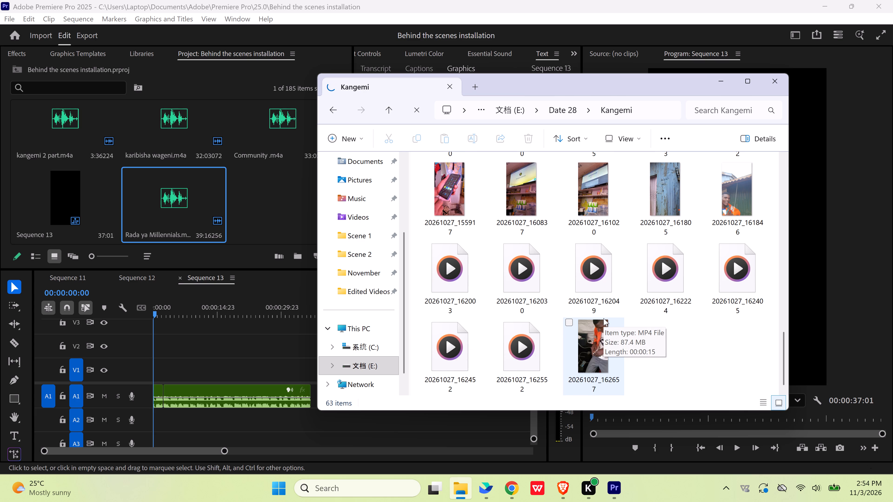
scroll(661, 332, up, 3)
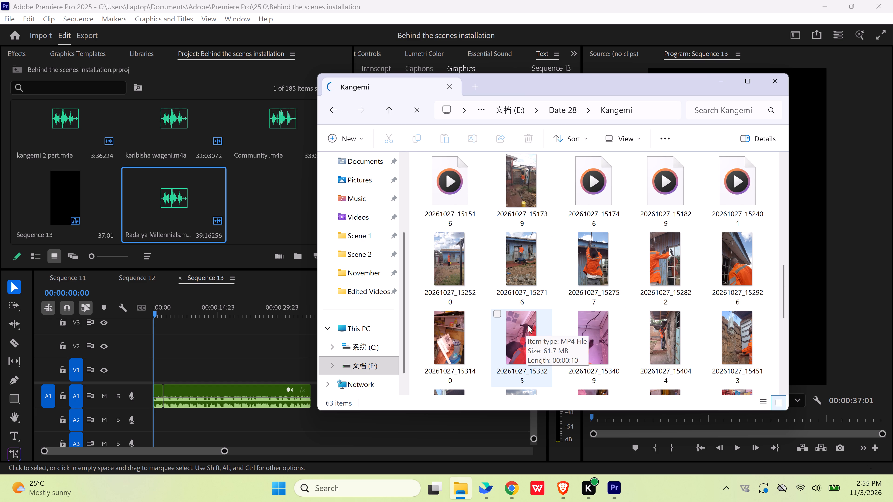
scroll(532, 332, up, 2)
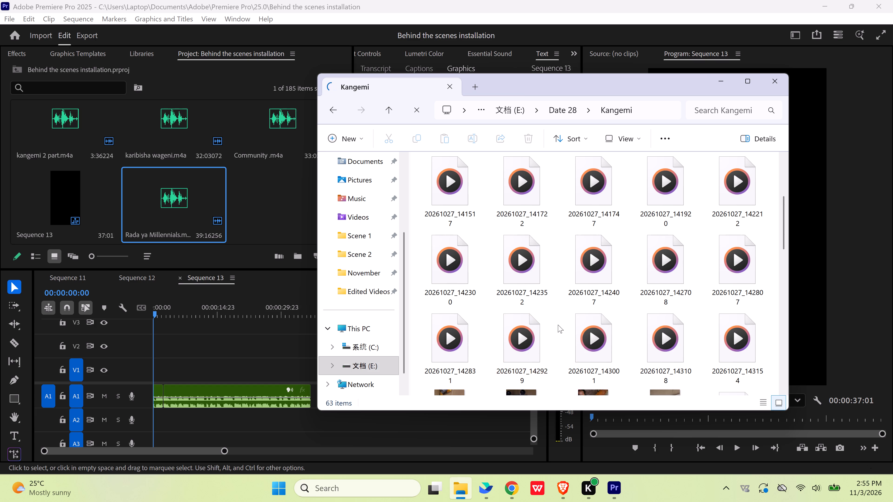
scroll(553, 321, up, 3)
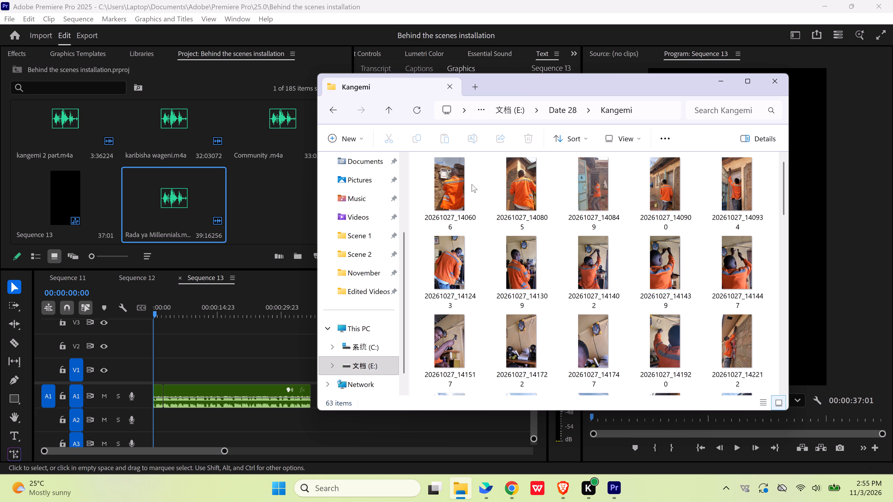
click(333, 113)
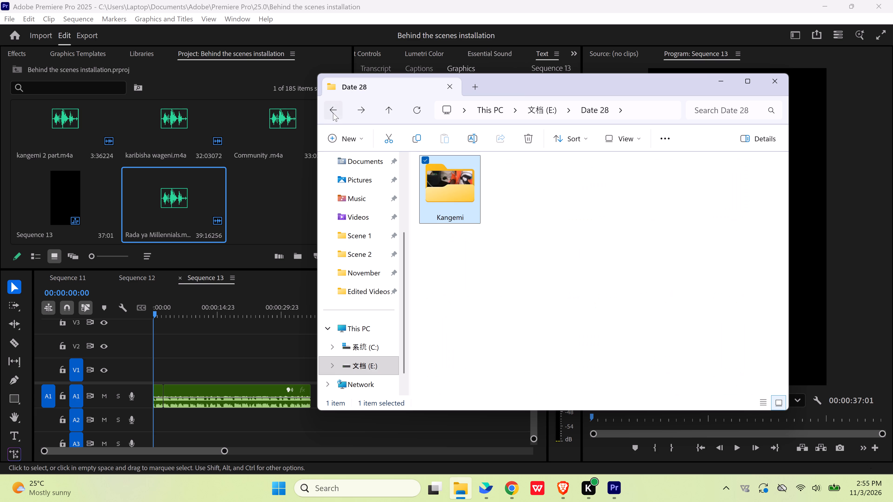
Examine the video clips in the Kingstone folder inside Date 22 on drive E:.
click(332, 111)
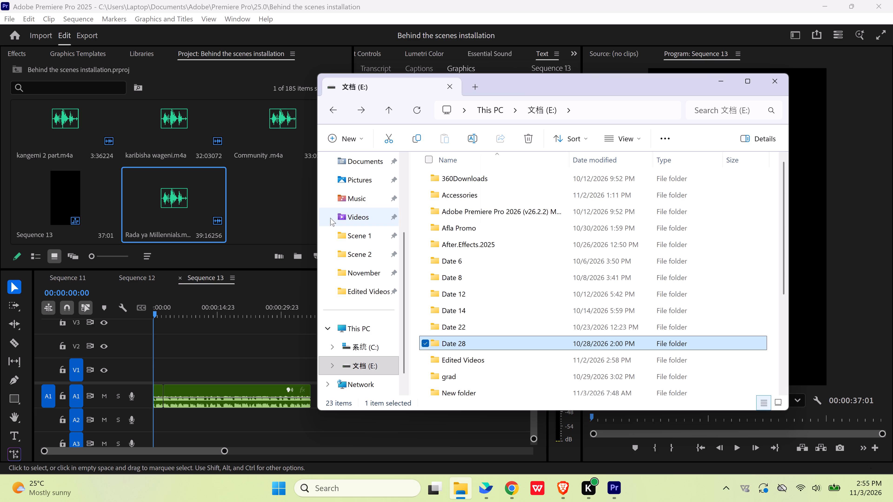
triple_click(463, 326)
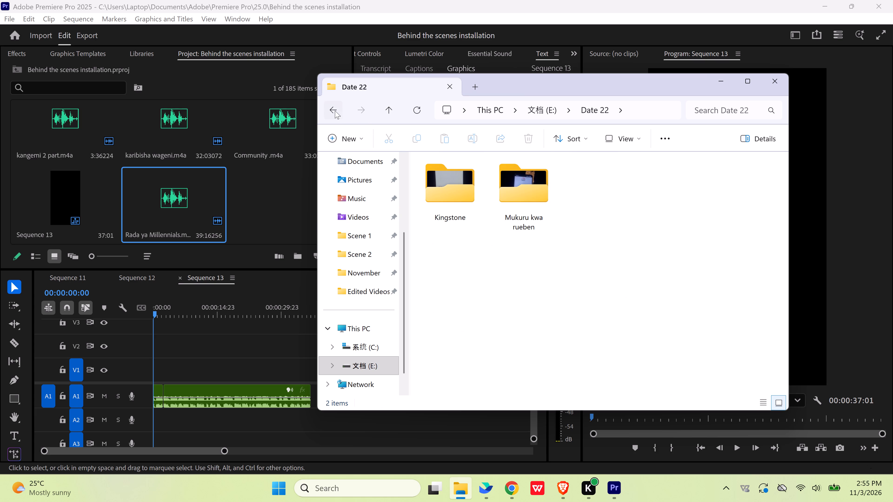
double_click(438, 185)
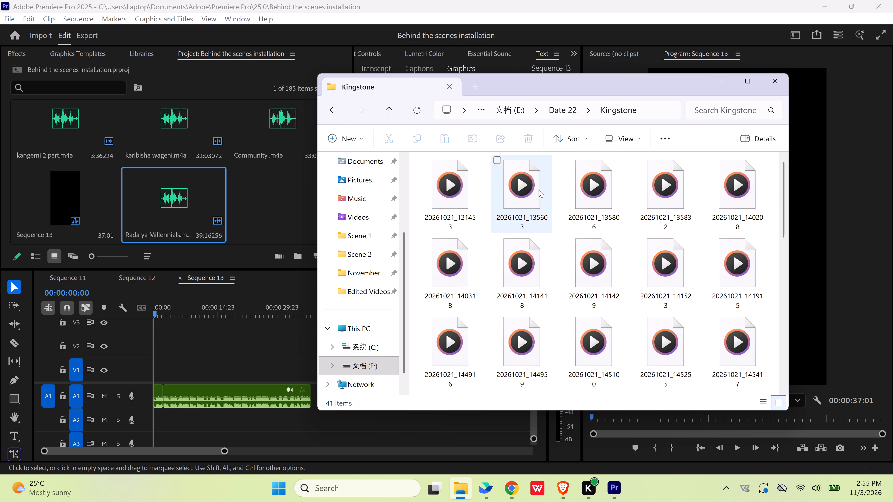
drag(789, 265, 811, 265)
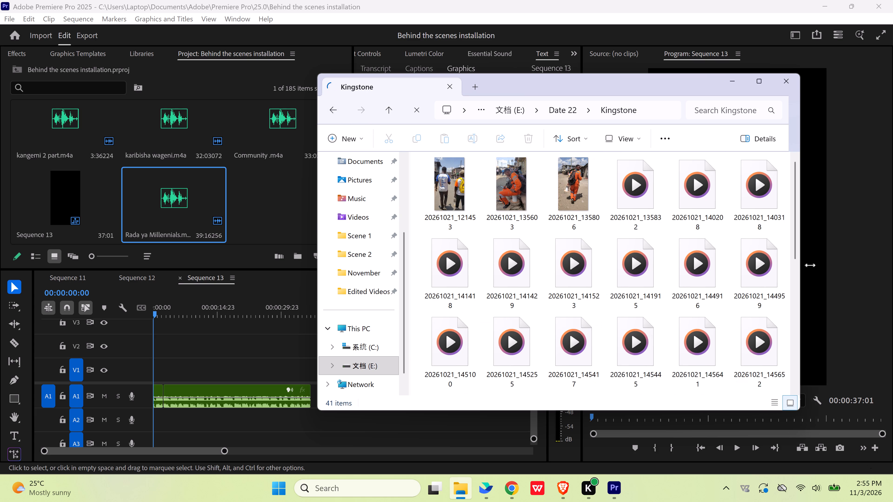
drag(811, 265, 842, 261)
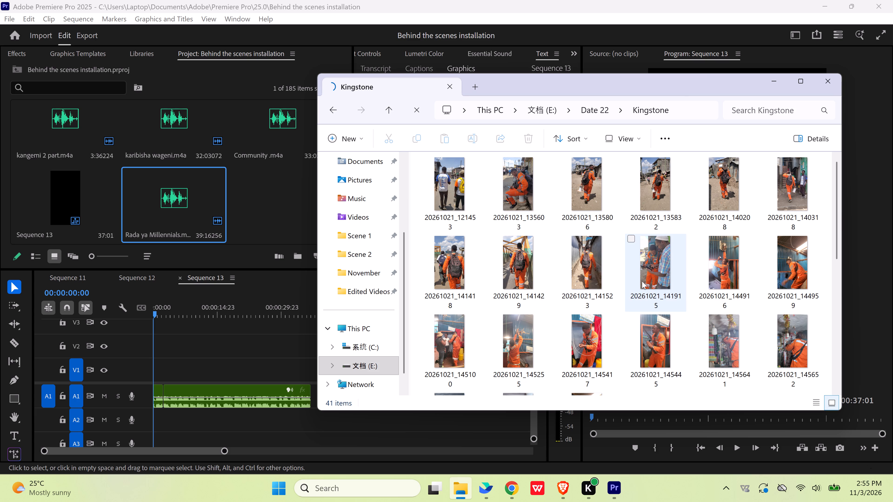
scroll(663, 282, down, 1)
scroll(635, 308, down, 3)
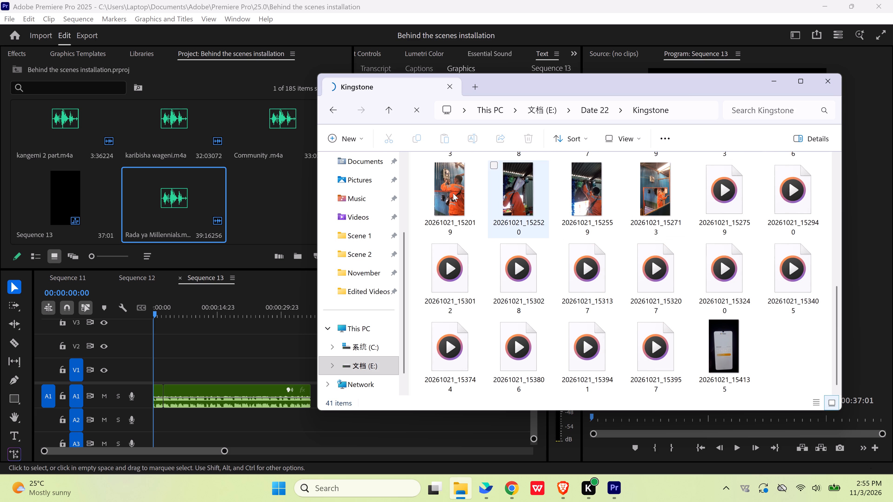
Look through the clips in the Date 14 folder on drive E: and preview the clip 20261014_154503.
click(336, 110)
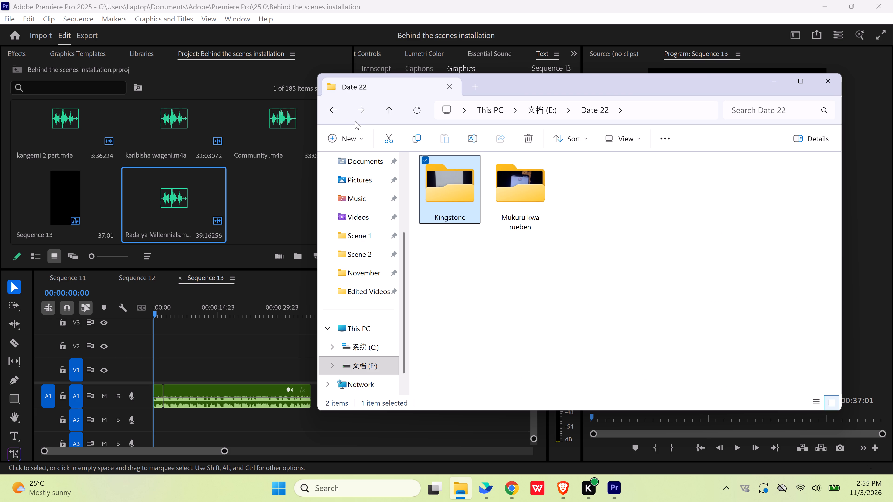
click(333, 114)
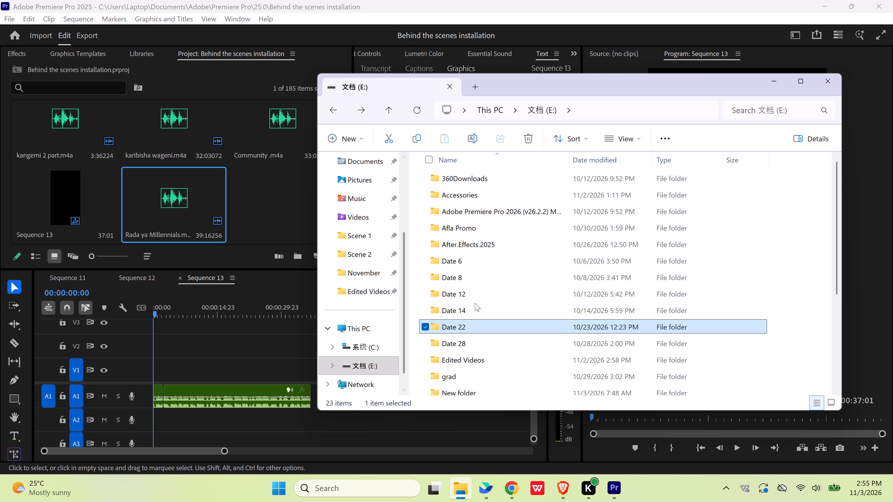
triple_click(475, 311)
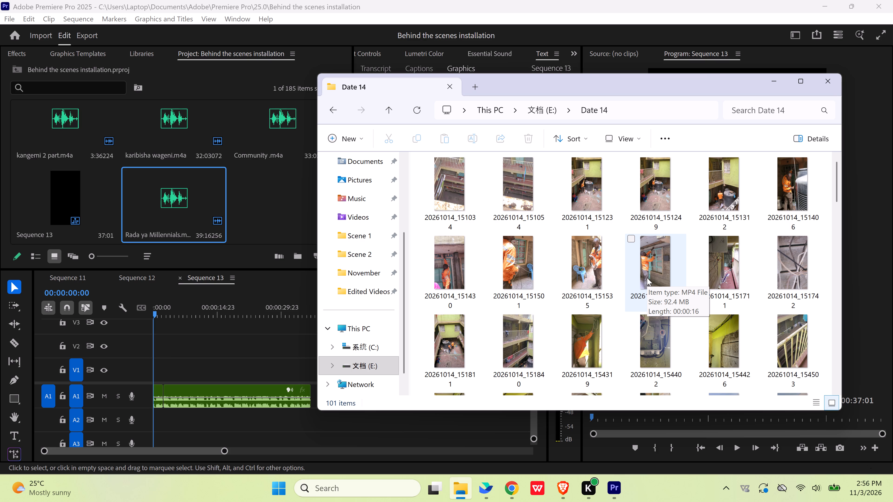
scroll(588, 296, down, 2)
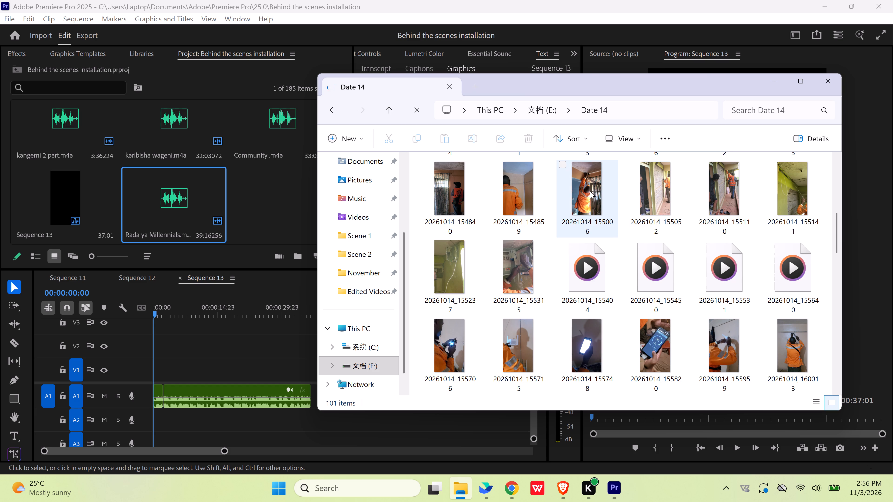
scroll(656, 198, up, 1)
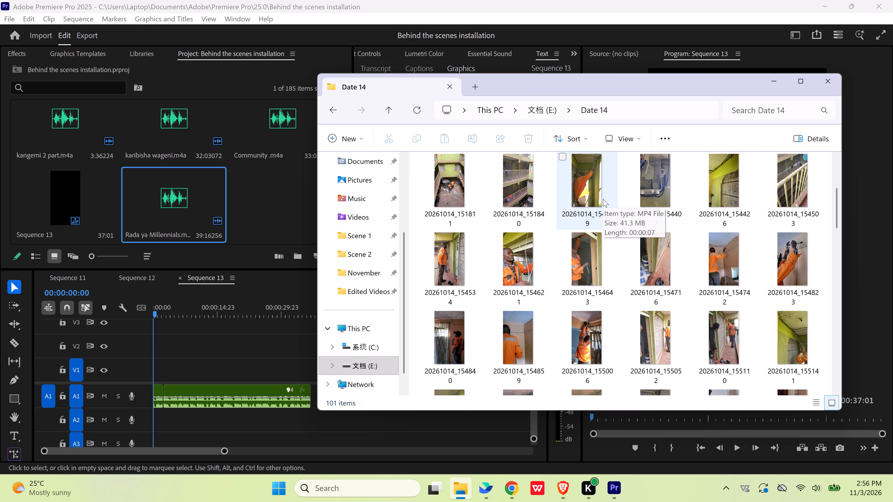
triple_click(795, 186)
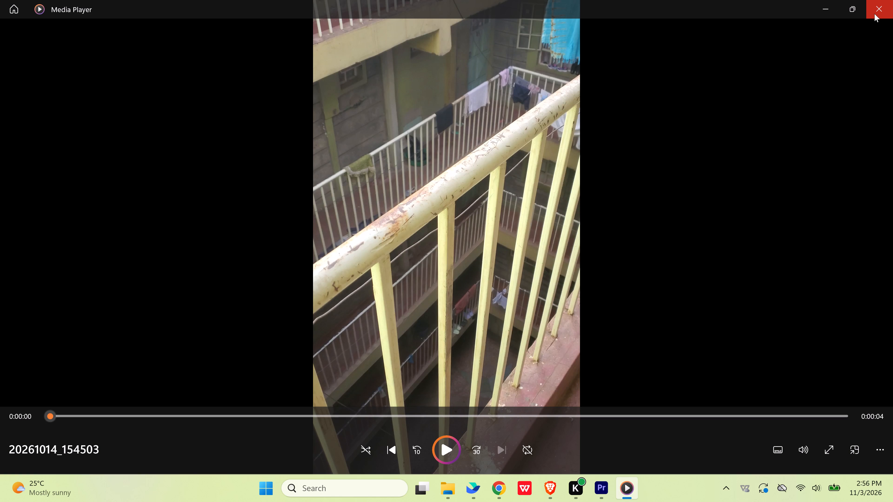
click(874, 14)
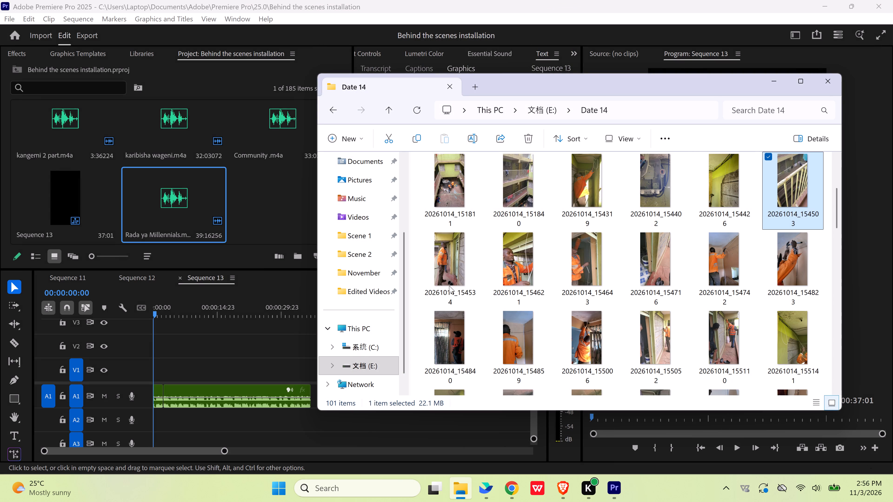
Add the 24 Date 14 clips from 20261014_154534 through 20261014_160013 to track V1 of Sequence 13, just after the audio ends.
click(449, 270)
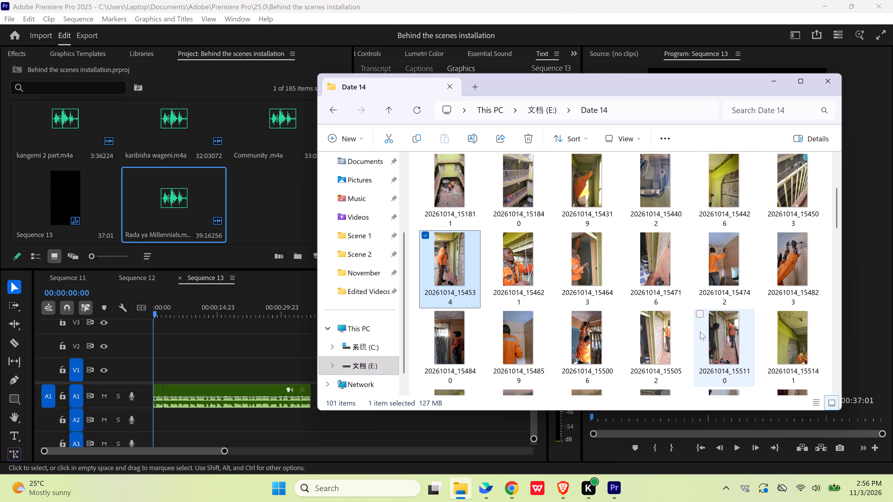
scroll(700, 332, down, 1)
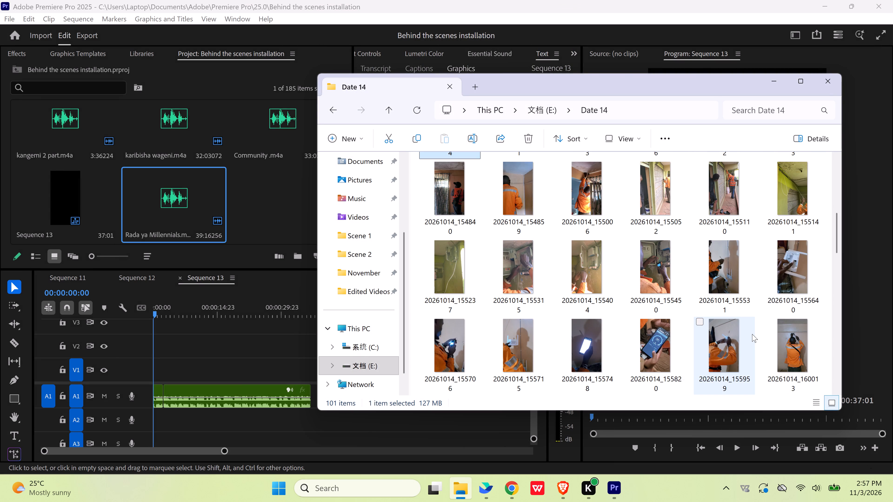
scroll(752, 334, down, 1)
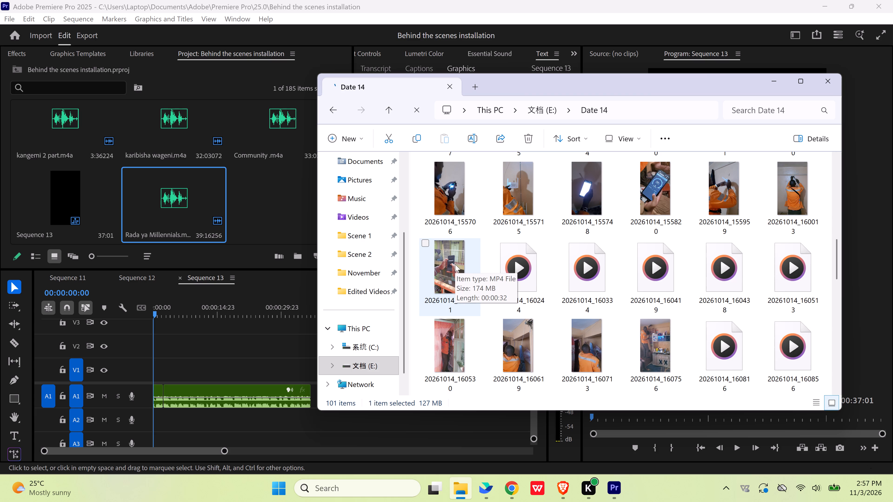
shift+click(793, 202)
scroll(661, 195, up, 2)
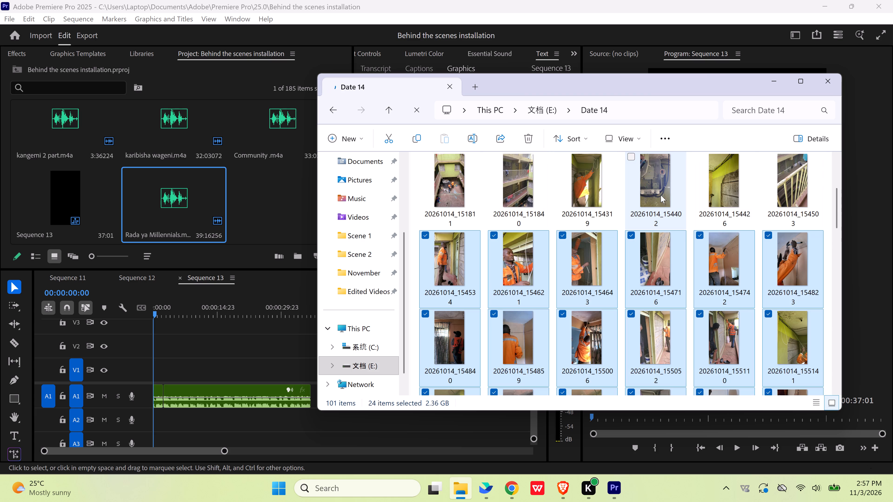
drag(449, 259, 396, 302)
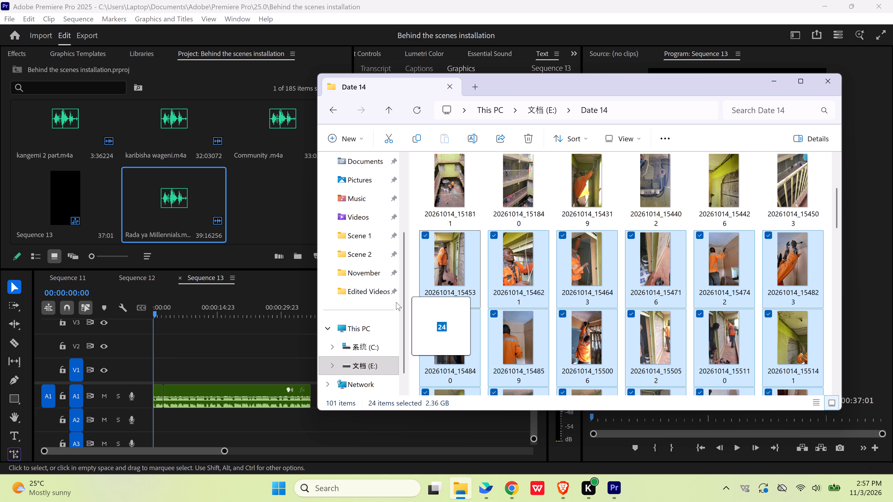
drag(396, 302, 224, 367)
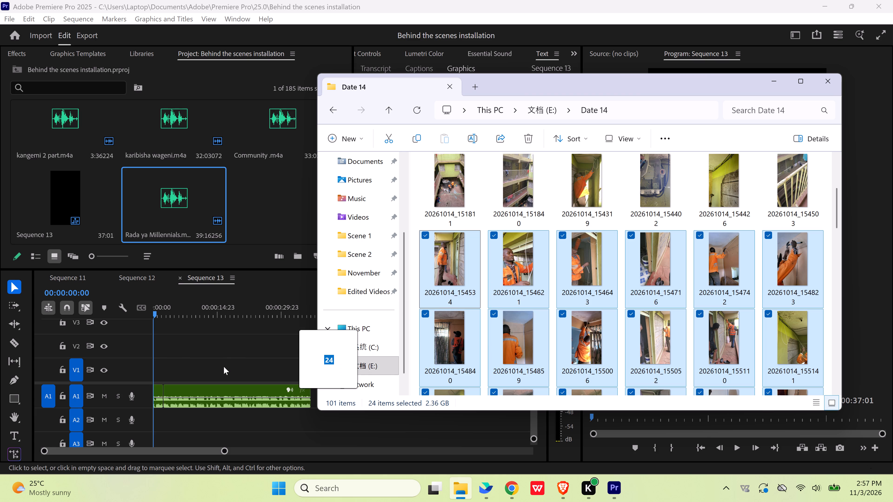
drag(224, 367, 249, 366)
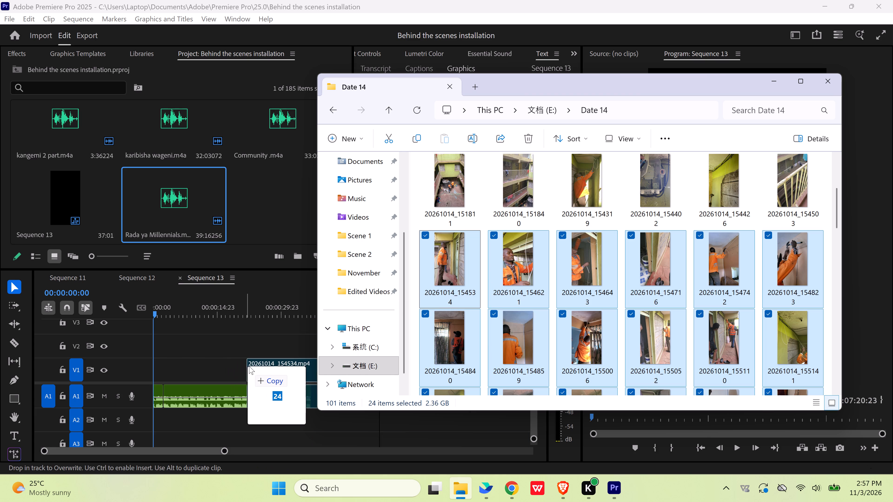
drag(249, 366, 321, 367)
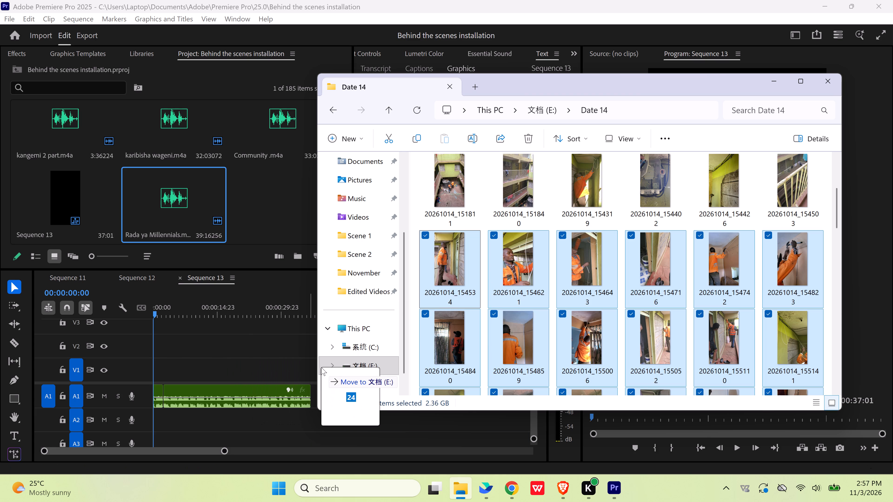
drag(321, 367, 310, 368)
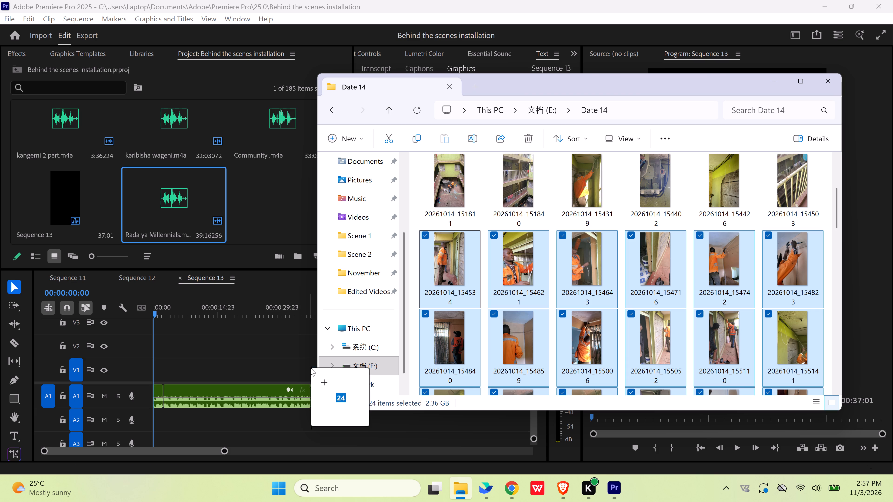
drag(310, 368, 313, 367)
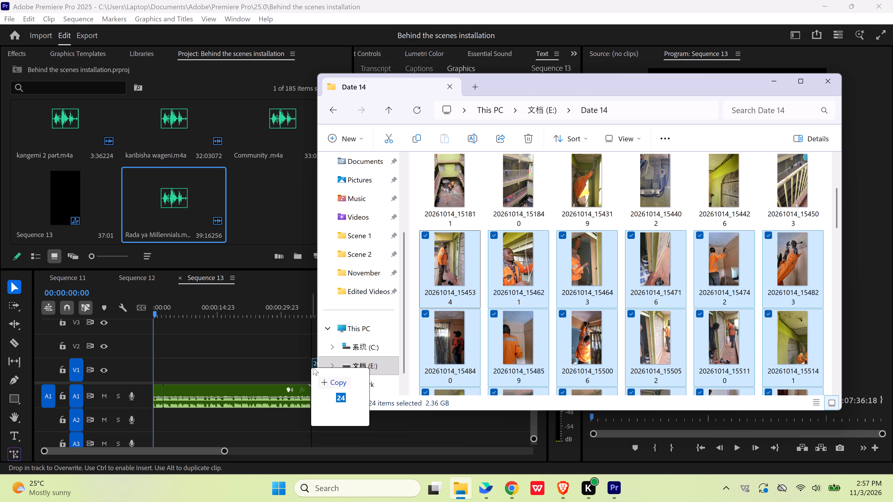
drag(313, 367, 313, 367)
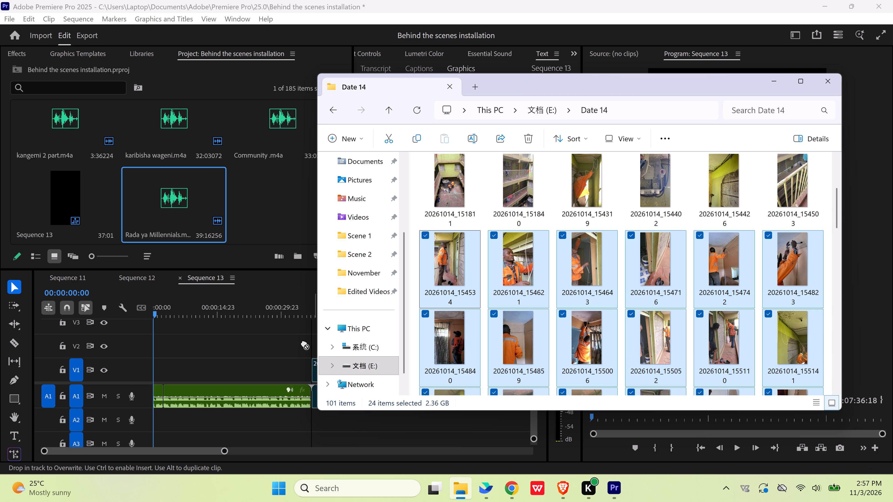
click(305, 343)
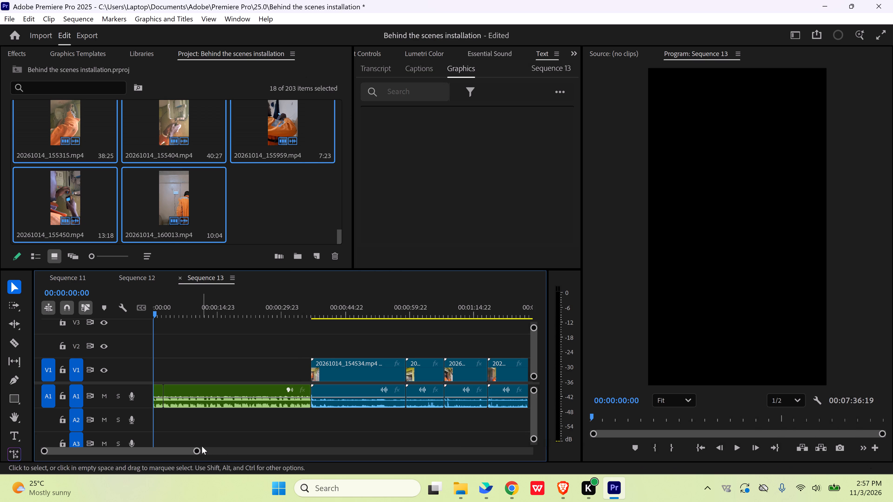
Unlink the video and audio of all the newly added clips in Sequence 13.
drag(198, 451, 333, 450)
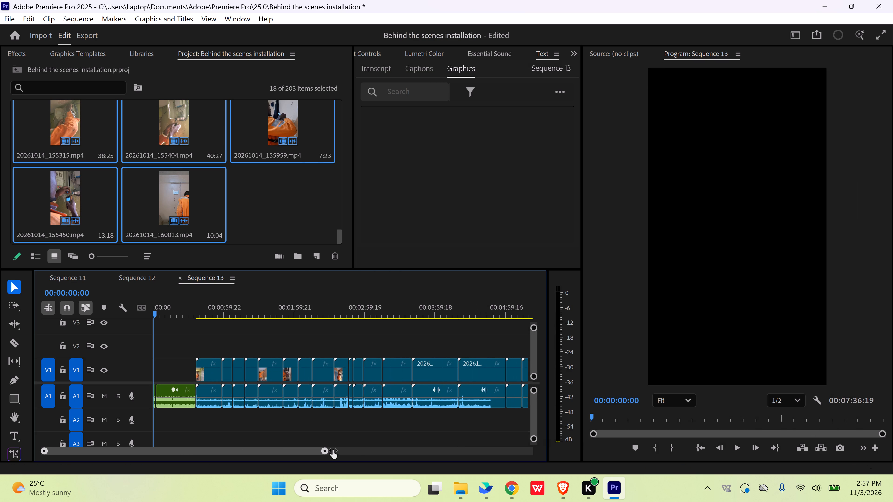
drag(333, 450, 404, 452)
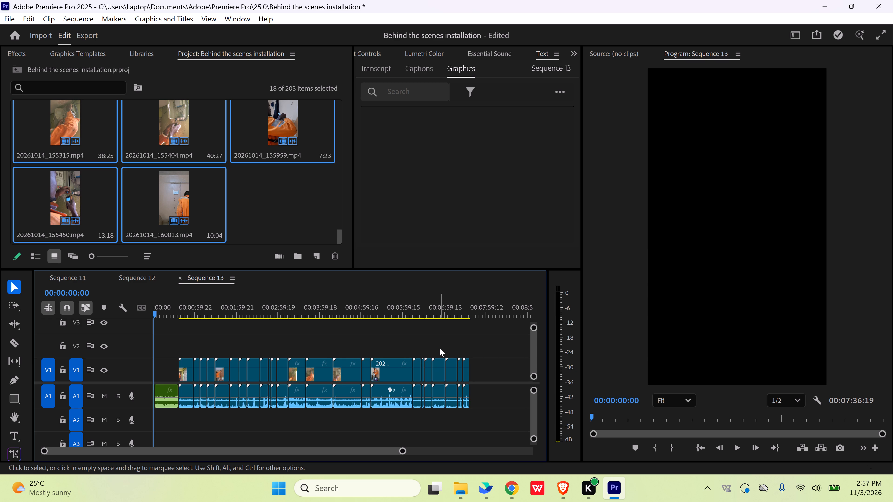
drag(185, 340, 216, 371)
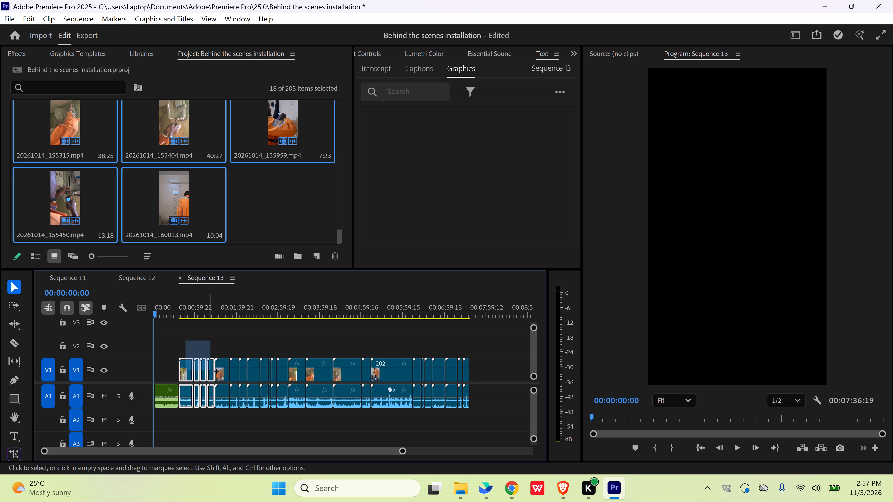
drag(216, 371, 464, 393)
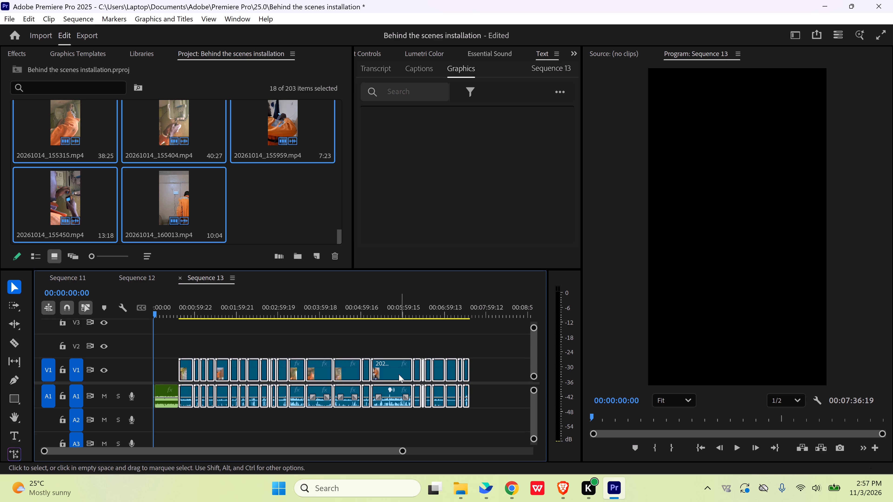
right_click(399, 374)
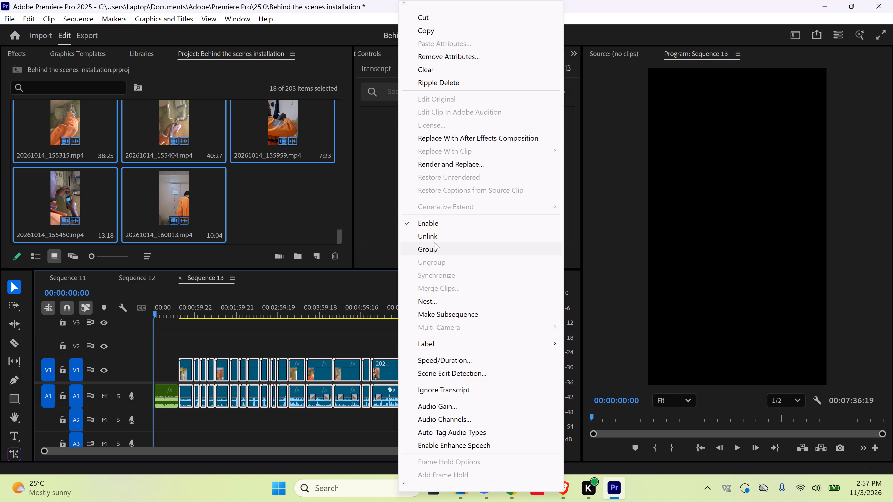
click(434, 238)
Delete the added clips' camera audio from track A1, keeping the "Rada ya Millennials" audio.
drag(492, 395, 347, 401)
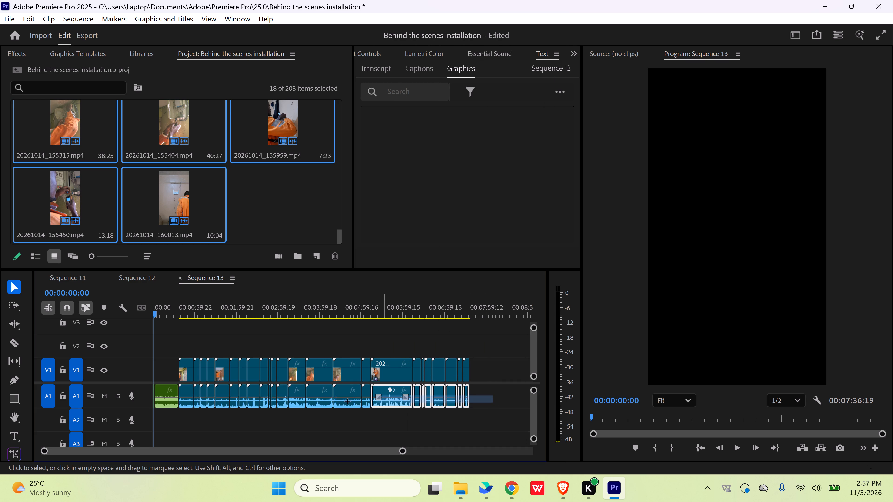
drag(347, 401, 188, 407)
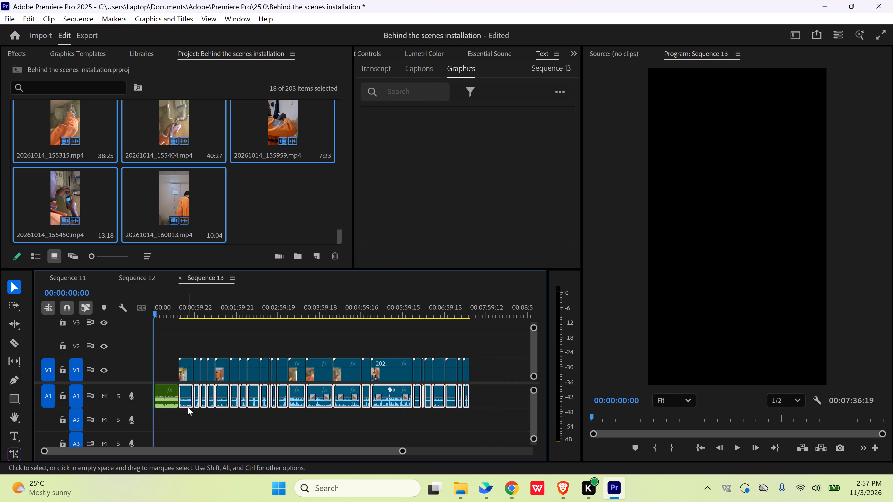
key(Delete)
Move all the Date 14 clips on track V1 to the start of Sequence 13, above the "Rada ya Millennials" audio.
drag(491, 367, 490, 367)
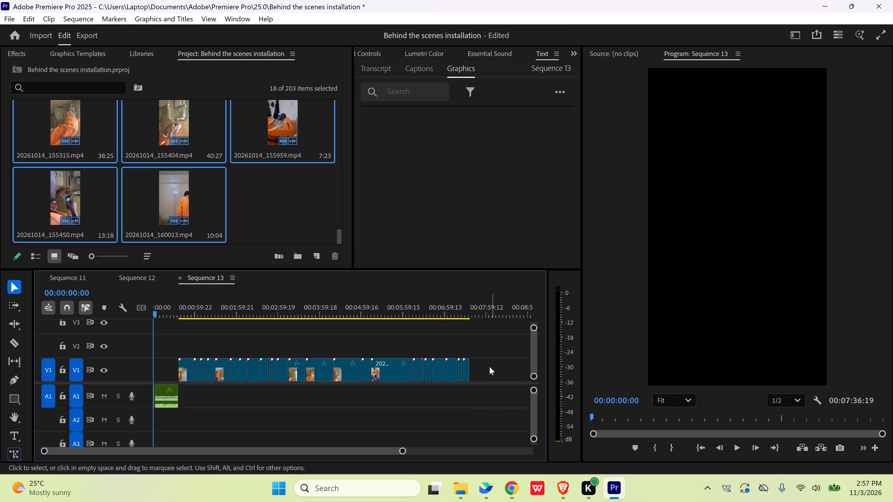
drag(490, 367, 178, 357)
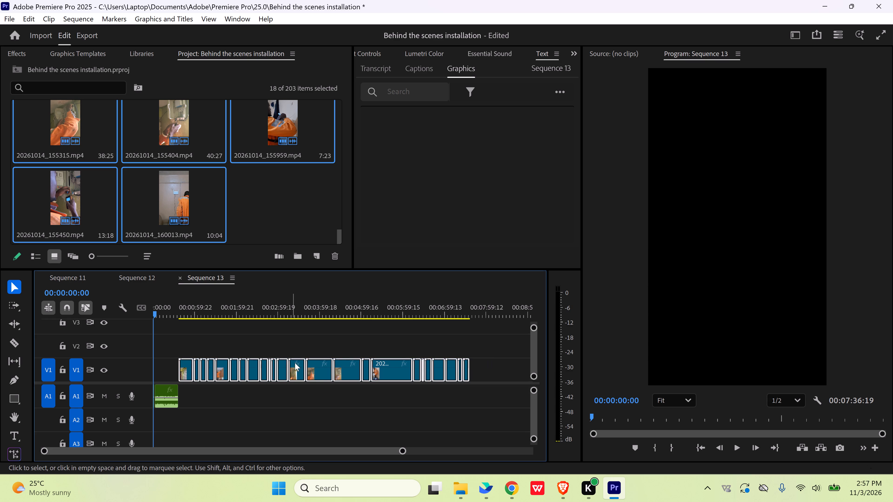
drag(322, 376, 292, 376)
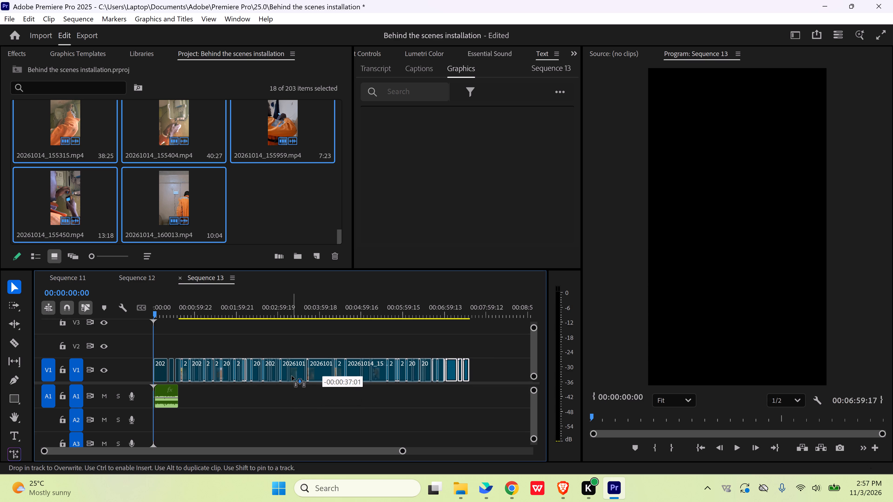
drag(292, 376, 291, 376)
click(263, 334)
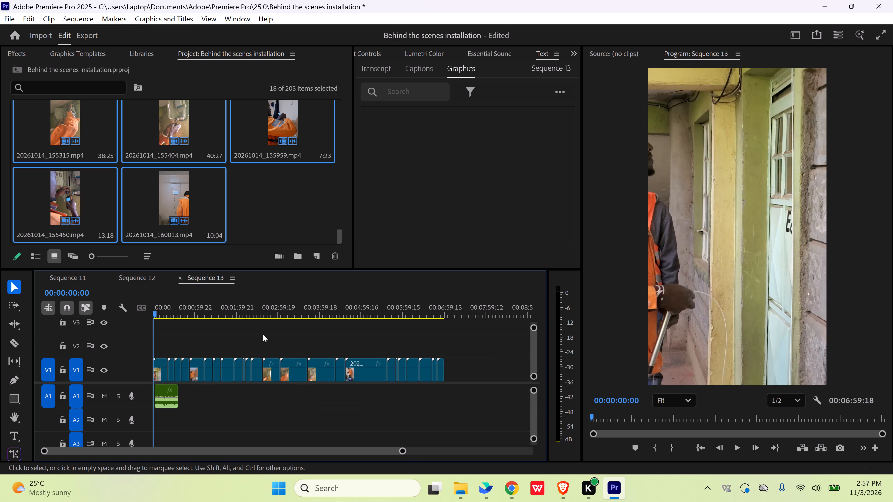
Apply Scale to Frame Size to all the Date 14 clips on track V1.
drag(404, 453, 368, 453)
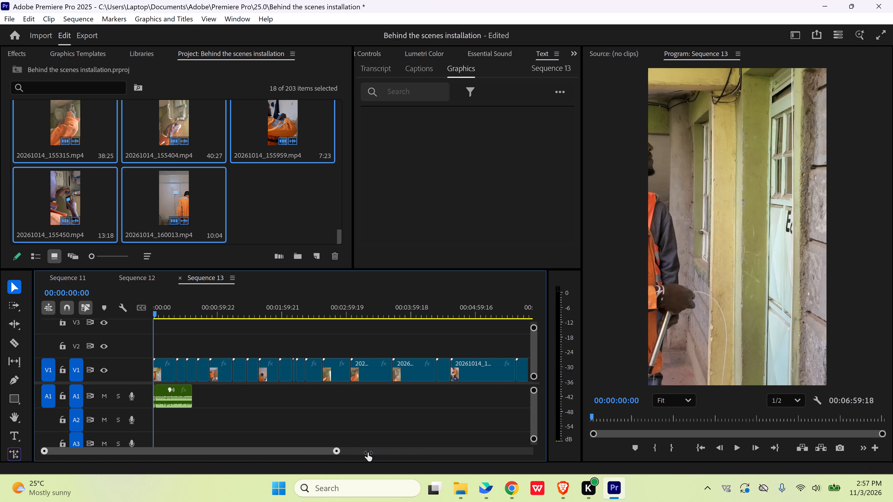
drag(368, 453, 277, 449)
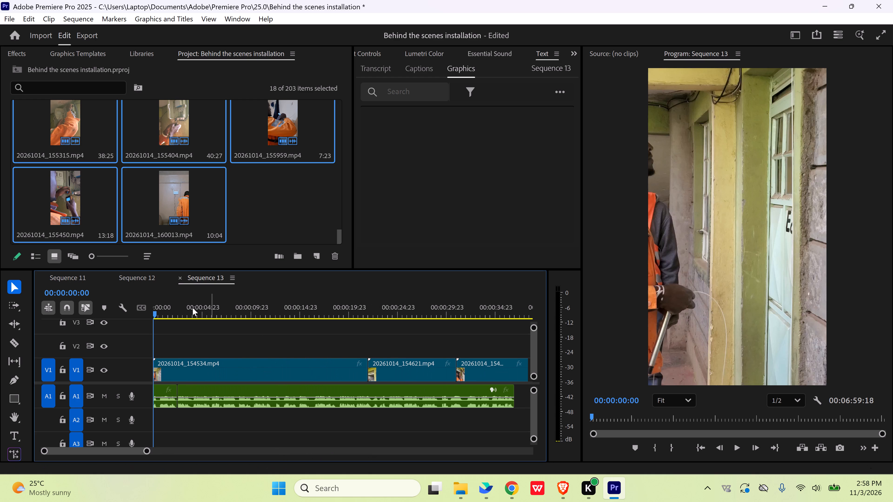
click(171, 314)
drag(171, 314, 207, 317)
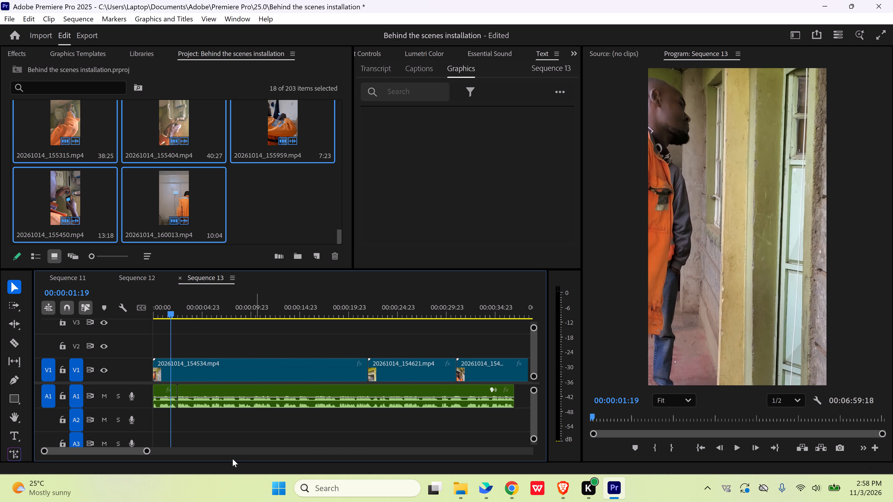
drag(147, 451, 331, 443)
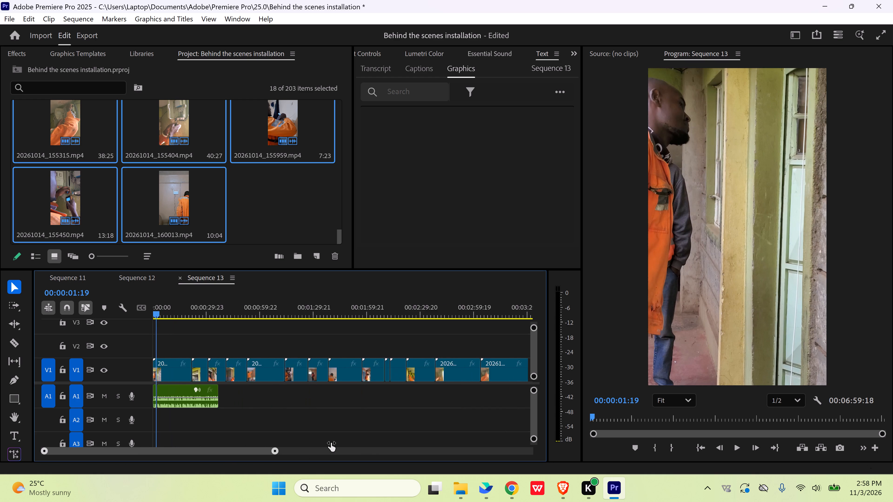
drag(331, 443, 387, 441)
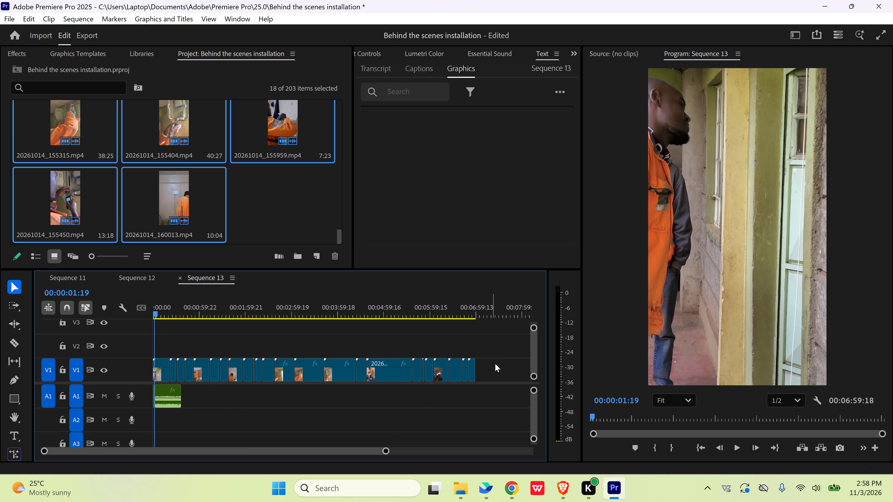
drag(497, 357, 205, 358)
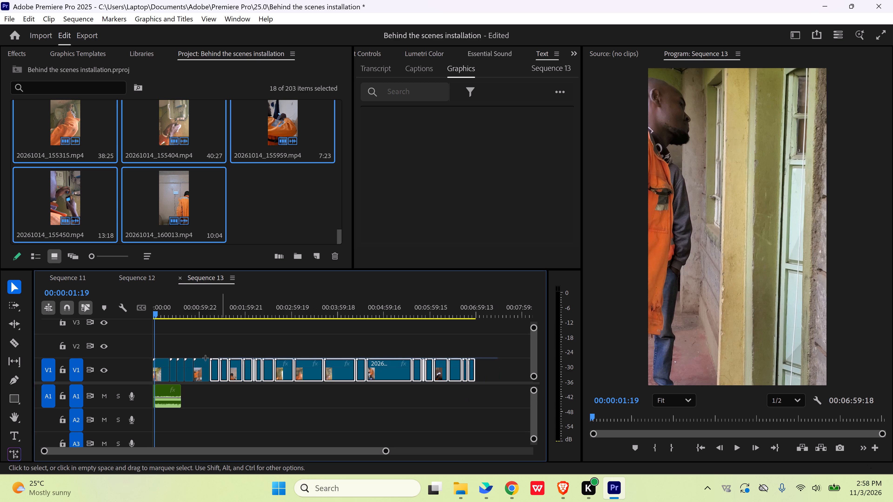
drag(205, 358, 159, 364)
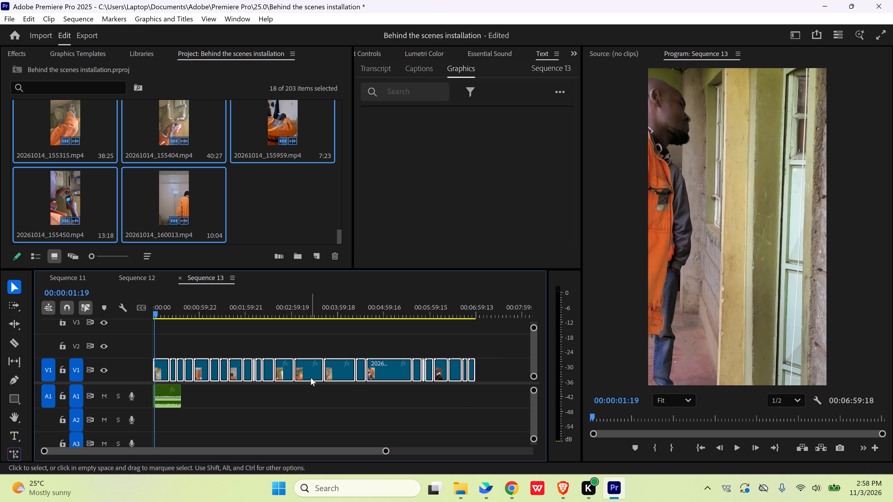
right_click(312, 376)
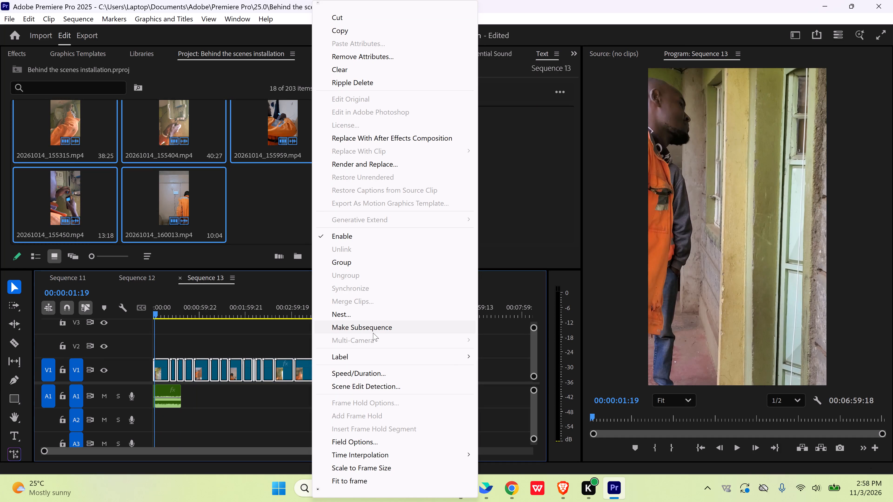
click(353, 469)
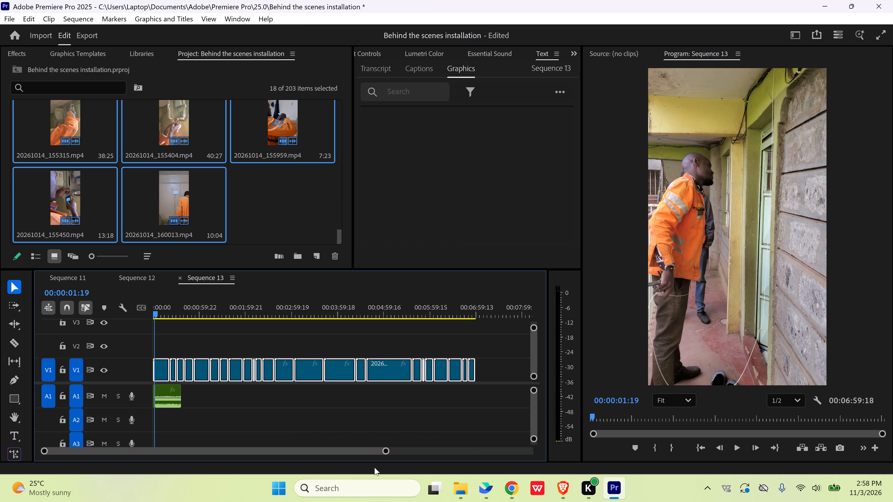
click(349, 413)
Play and scrub through the first seconds of Sequence 13 to check the opening clip against the audio.
click(386, 452)
drag(386, 452, 367, 452)
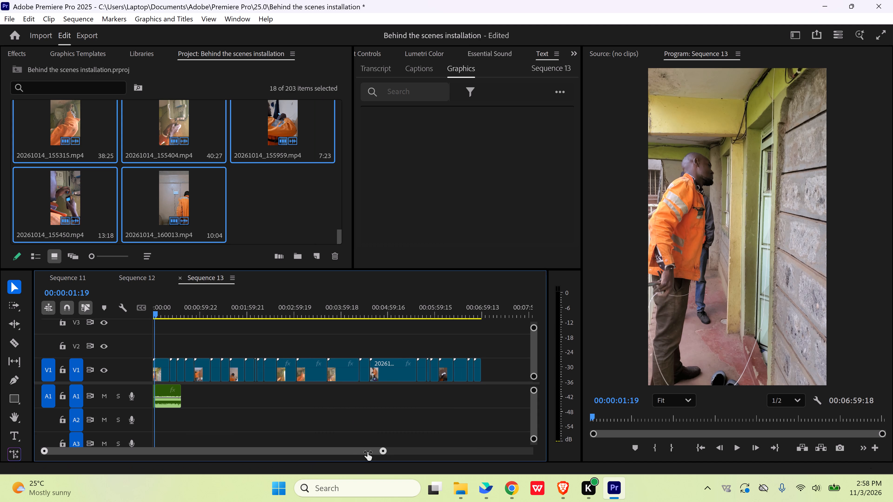
drag(367, 452, 294, 441)
drag(160, 314, 157, 314)
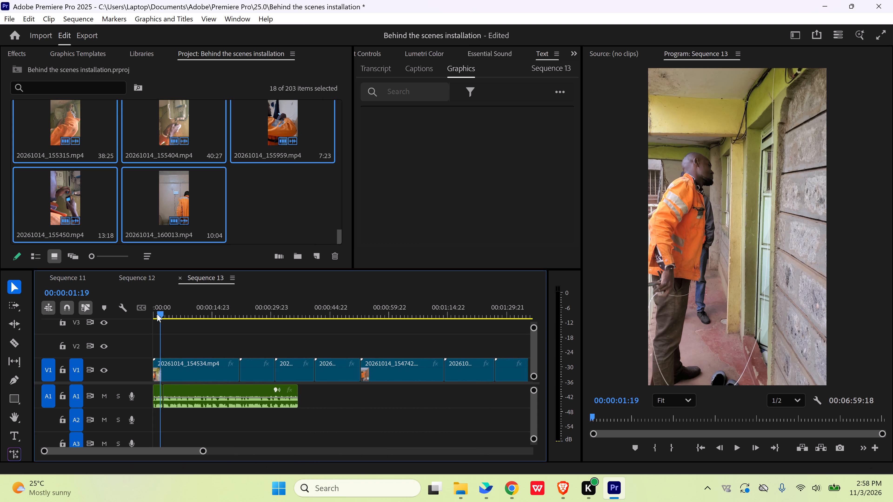
drag(157, 314, 141, 317)
key(space)
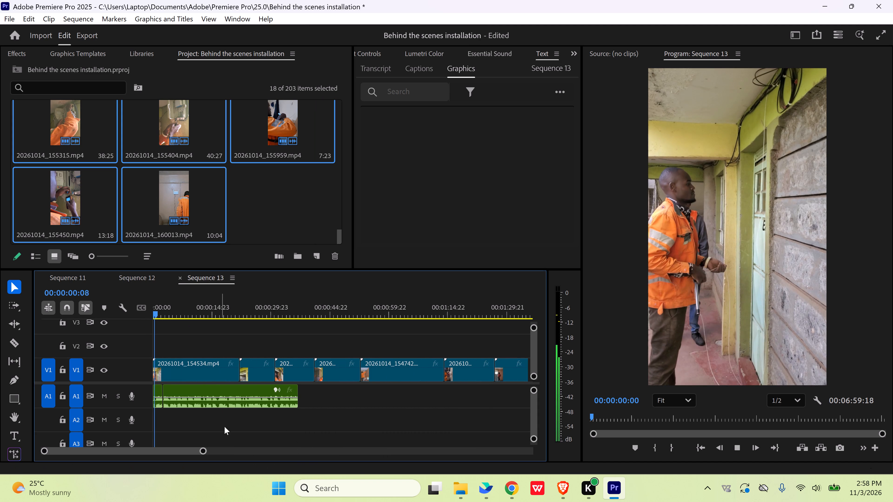
key(space)
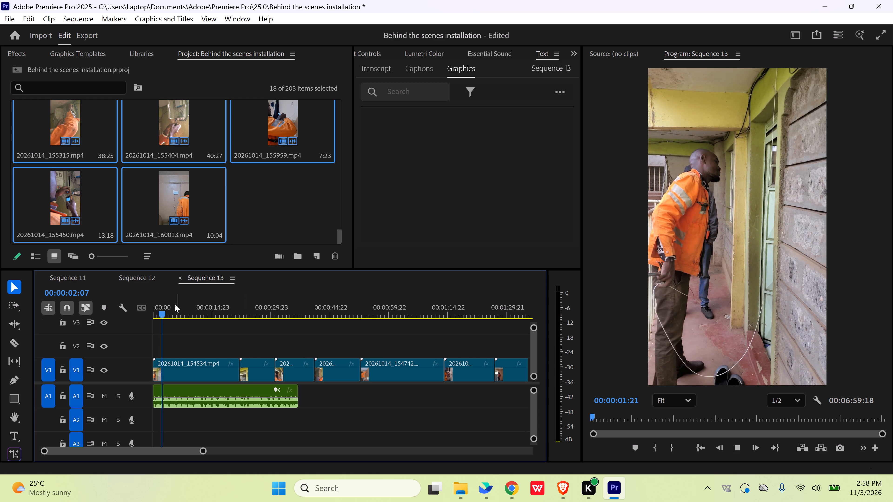
drag(162, 313, 176, 312)
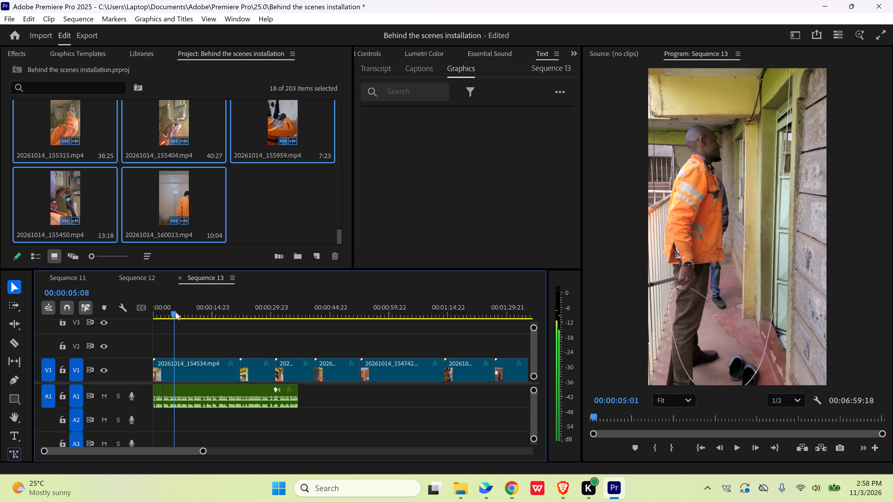
drag(176, 312, 152, 312)
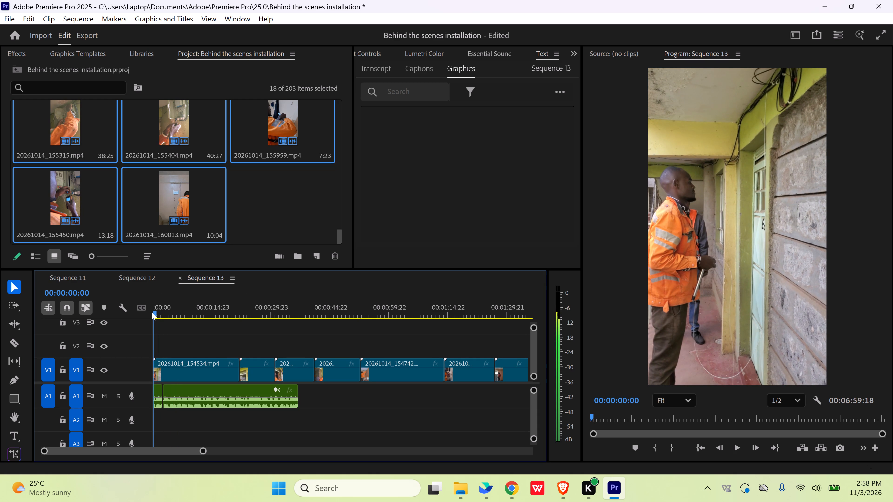
drag(152, 312, 146, 313)
Trim the start of clip 20261014_154534 to 00:00:01:00 and move the clip back to the beginning of the sequence.
key(space)
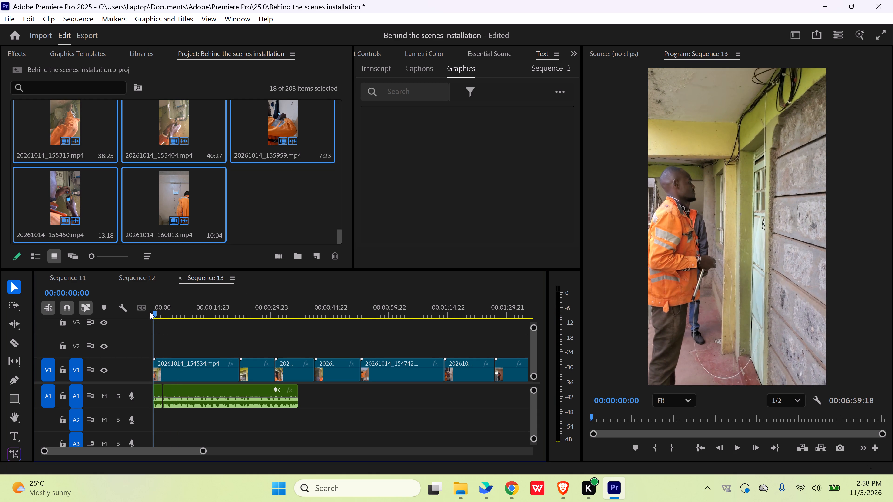
key(space)
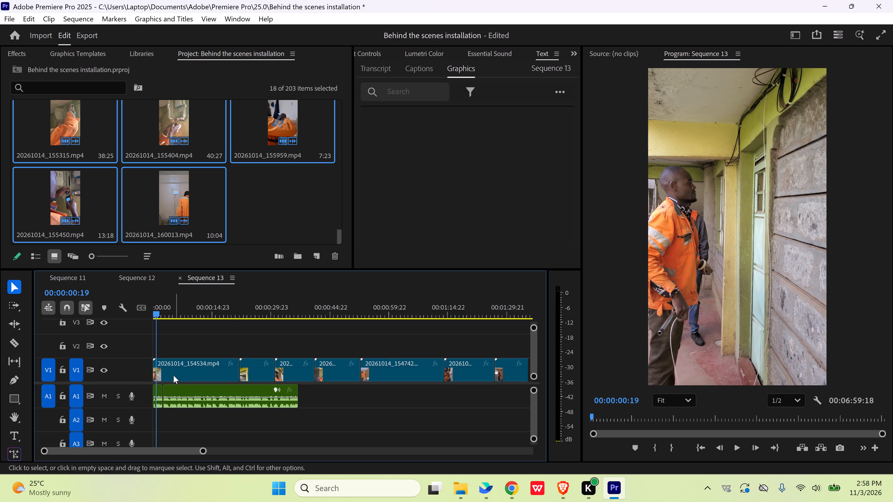
key(space)
key(space)
drag(154, 365, 159, 366)
click(182, 347)
drag(187, 373, 183, 373)
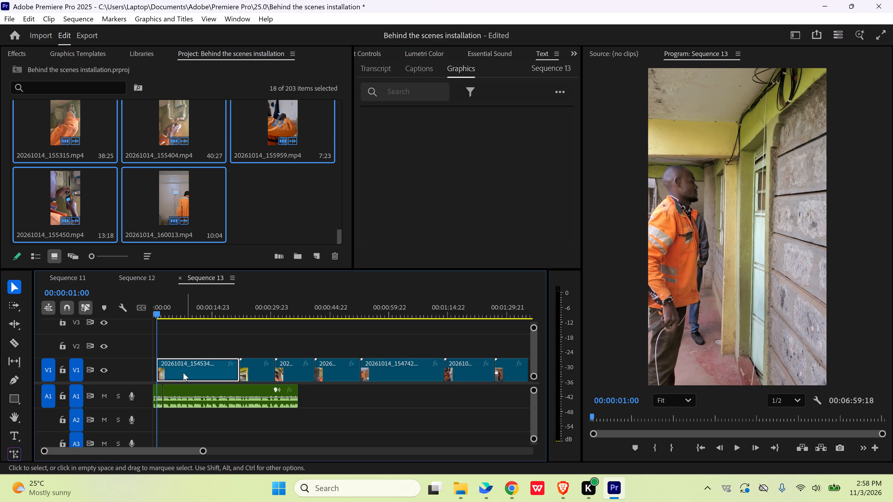
drag(183, 373, 172, 372)
drag(158, 312, 143, 314)
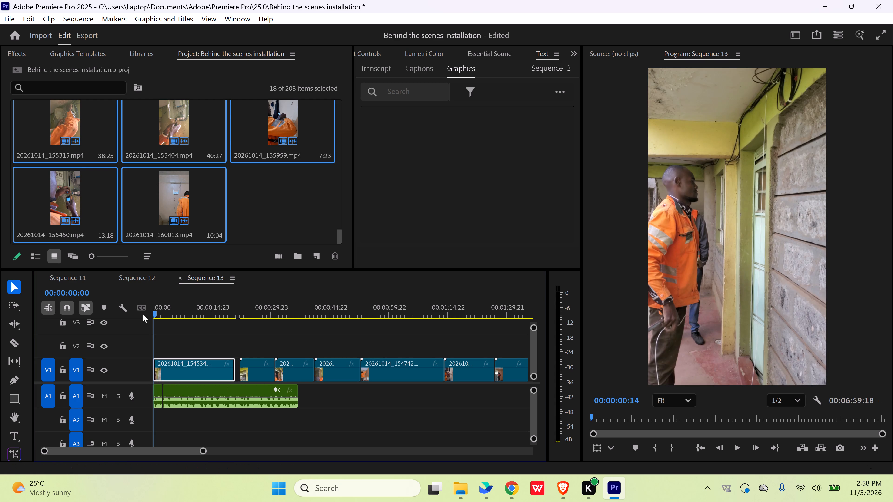
drag(143, 314, 141, 315)
Play Sequence 13 from the beginning to review how the opening clips run with the audio.
click(169, 329)
key(space)
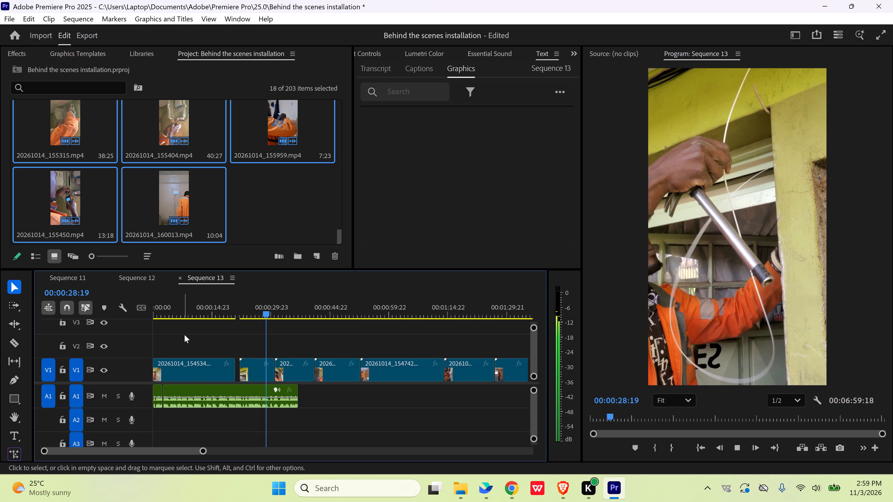
key(space)
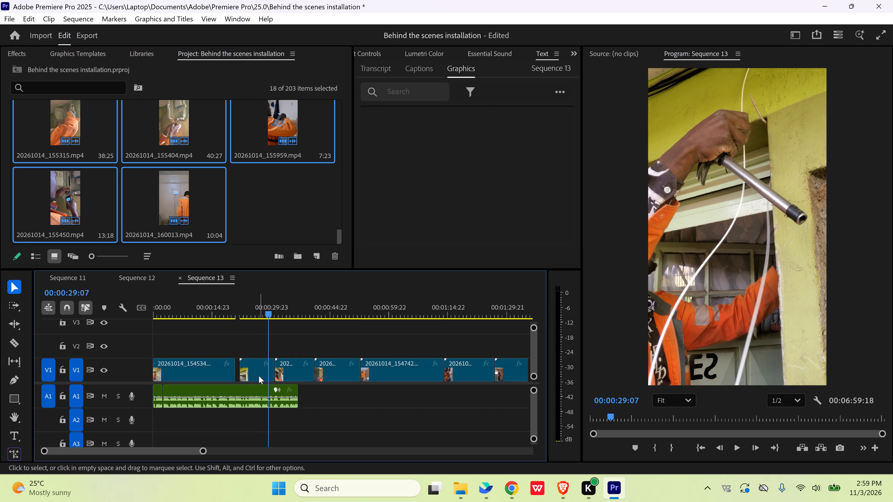
drag(202, 308, 141, 315)
click(141, 315)
double_click(170, 332)
key(space)
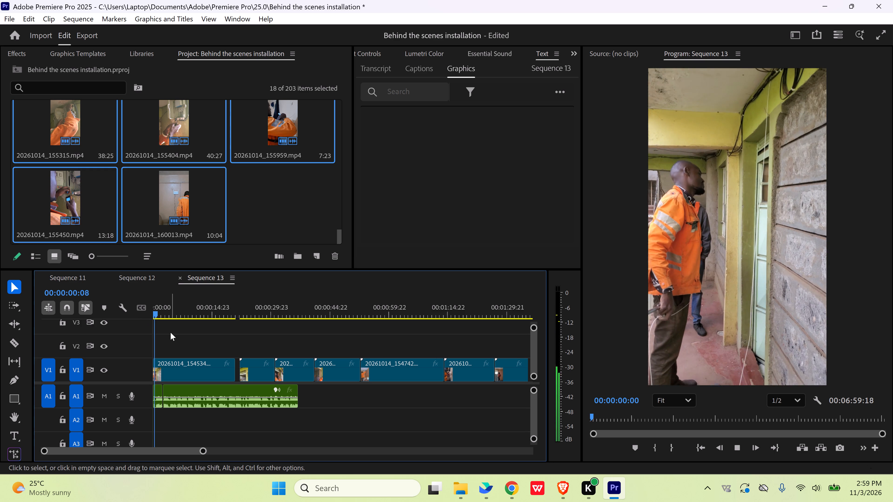
key(space)
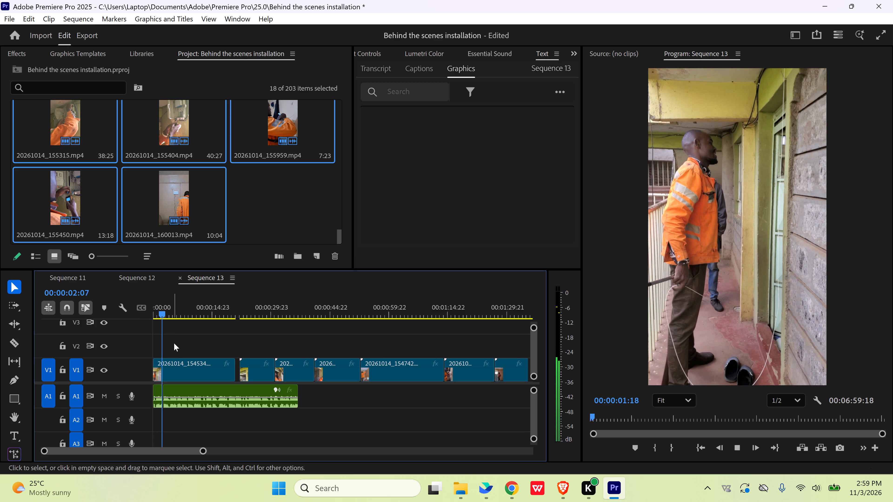
Trim the start of clip 20261014_154534 to about 00:00:08:17 and move the clip back to the beginning of the sequence.
drag(165, 313, 174, 314)
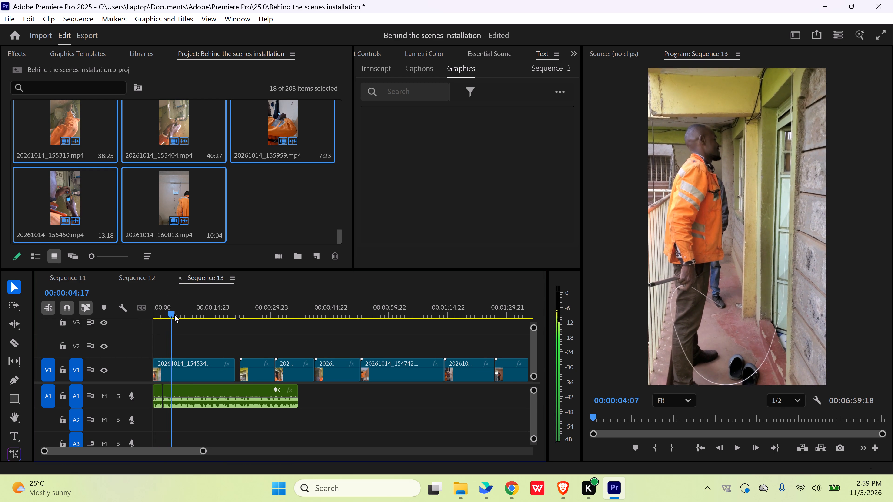
drag(174, 314, 189, 317)
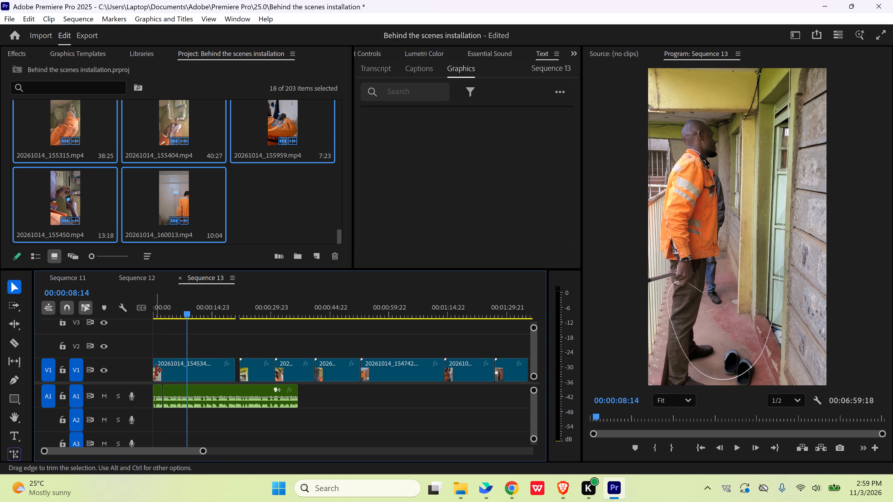
click(170, 376)
click(153, 363)
drag(153, 363, 177, 364)
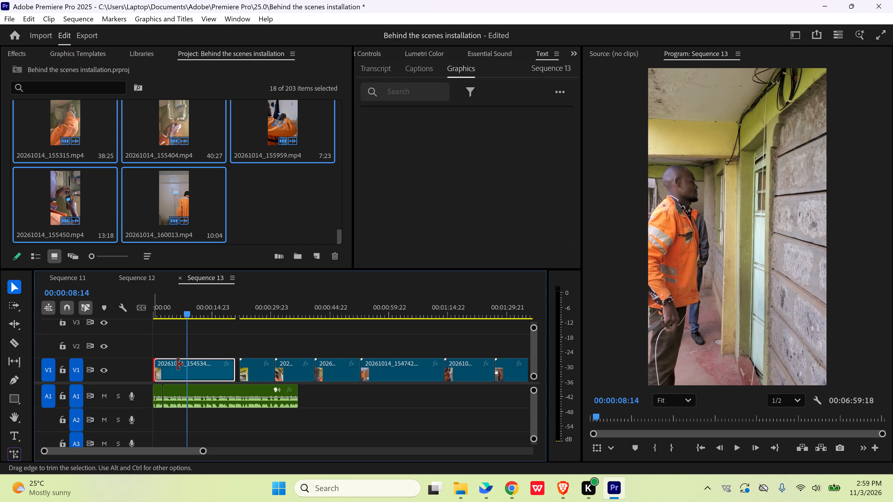
drag(177, 364, 185, 365)
click(185, 365)
click(186, 370)
double_click(188, 315)
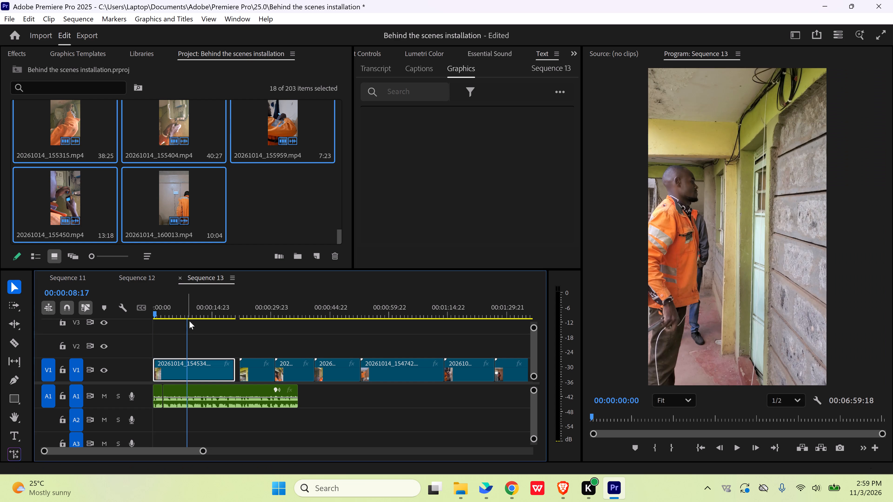
drag(156, 368, 191, 370)
drag(209, 373, 163, 372)
drag(163, 317, 143, 320)
click(143, 320)
Trim the end of clip 20261014_154534 to the first cut in the audio, at about 2 seconds.
double_click(184, 334)
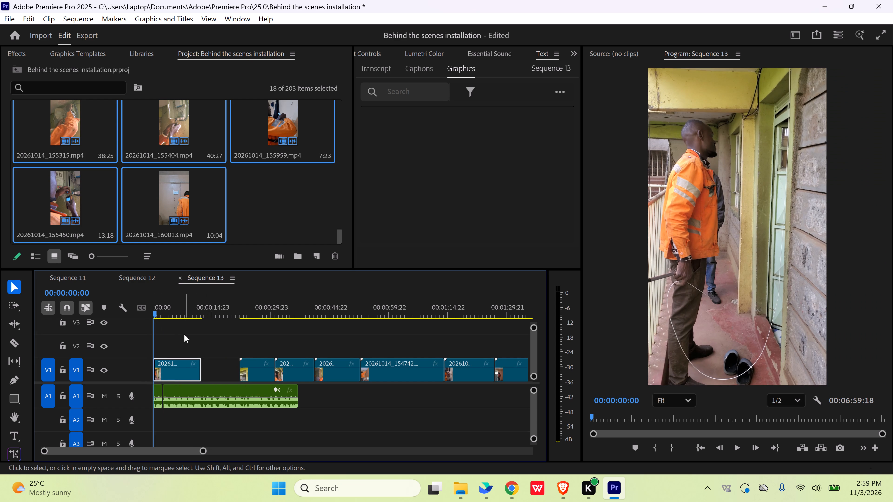
key(space)
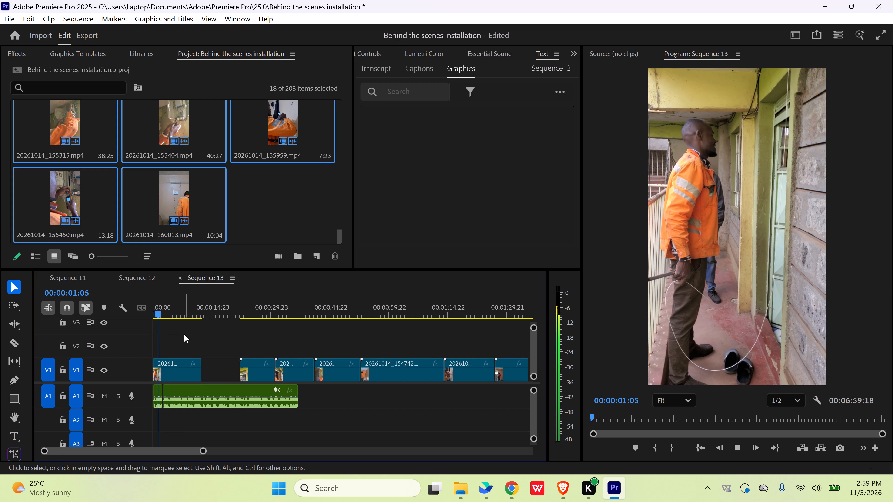
key(space)
drag(202, 366, 167, 371)
drag(160, 312, 143, 314)
drag(203, 452, 181, 453)
click(181, 453)
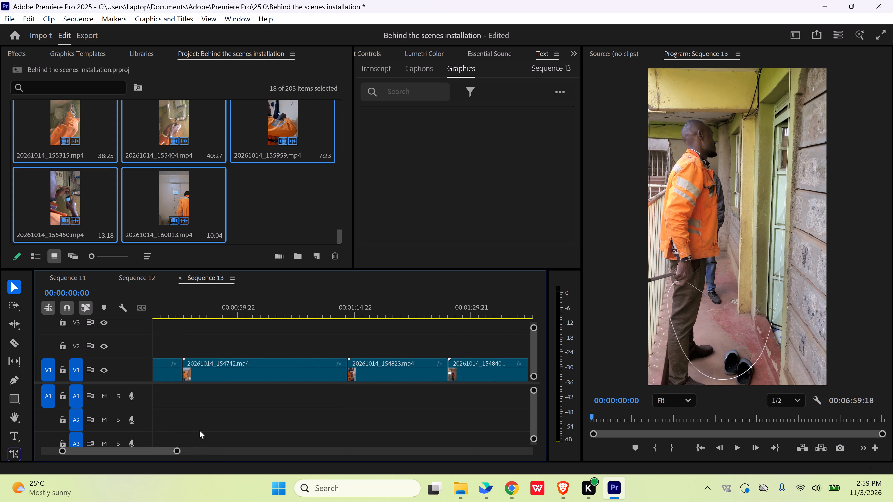
drag(163, 453, 136, 456)
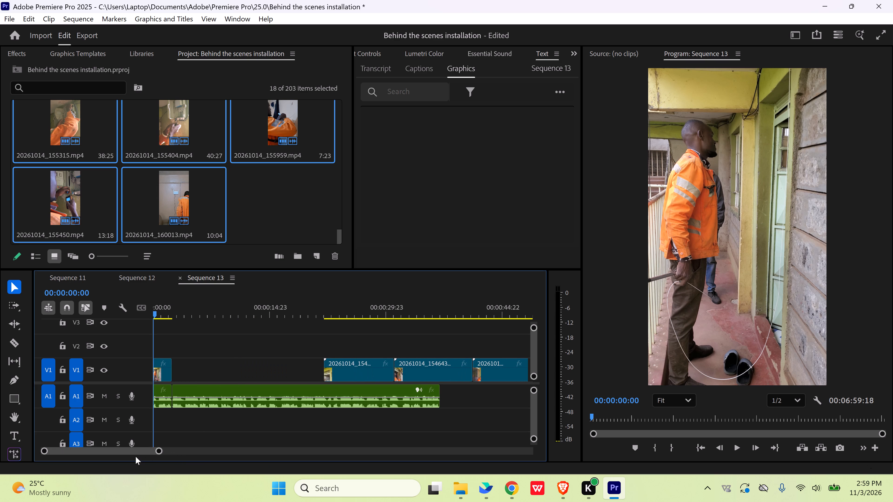
Play the opening of the sequence and trim the end of clip 20261014_154534 to 00:00:01:11.
drag(136, 456, 131, 457)
drag(159, 453, 168, 452)
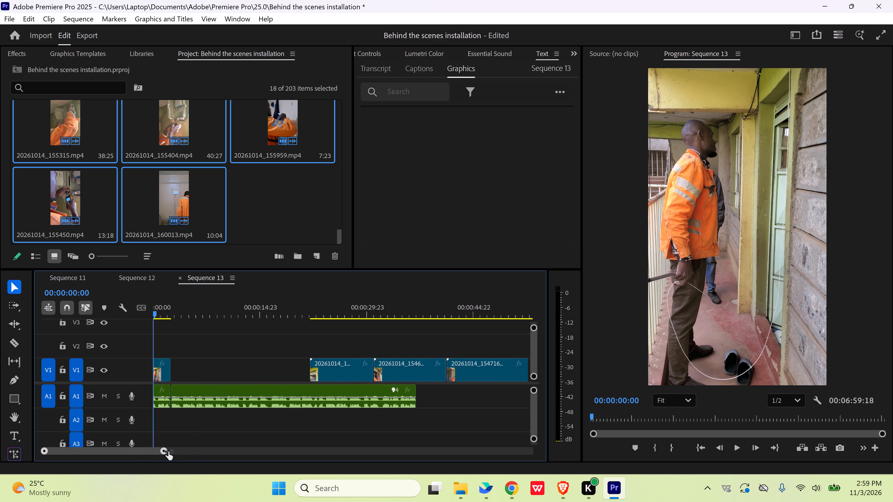
drag(168, 452, 178, 450)
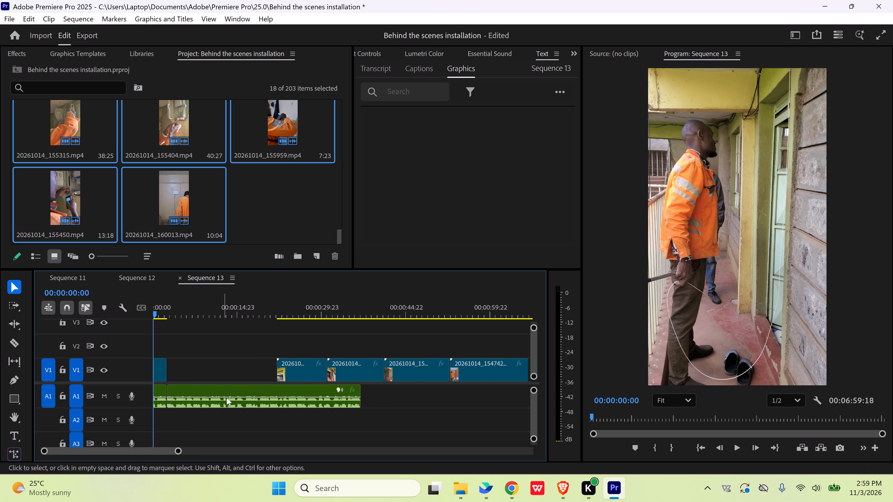
key(space)
key(space)
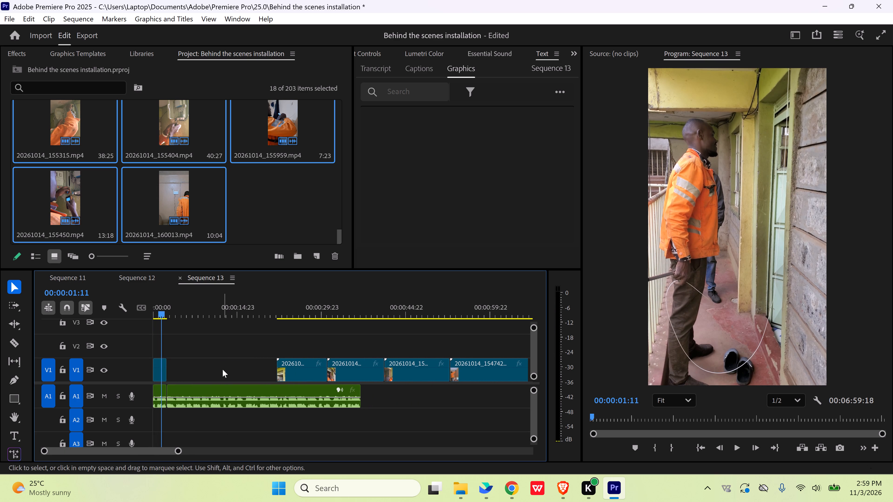
drag(166, 370, 161, 370)
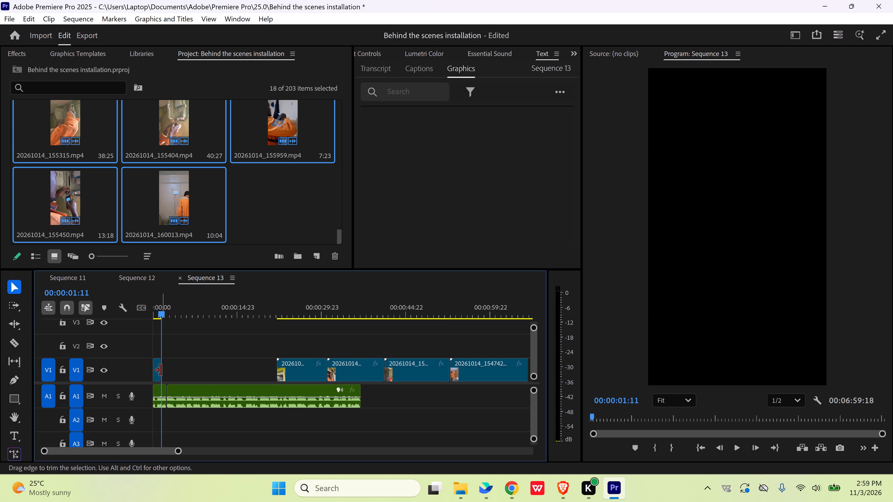
Replay the opening and move clip 20261014_154621 back against the end of clip 20261014_154534.
drag(161, 313, 145, 316)
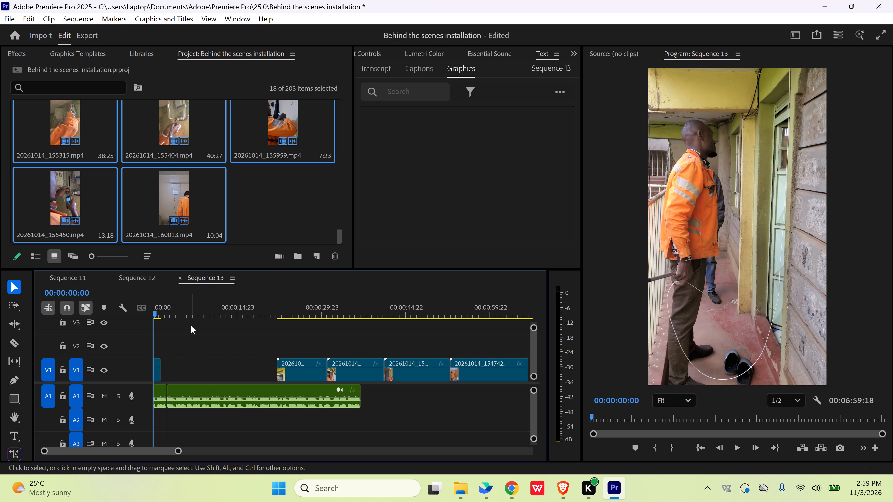
key(space)
key(space)
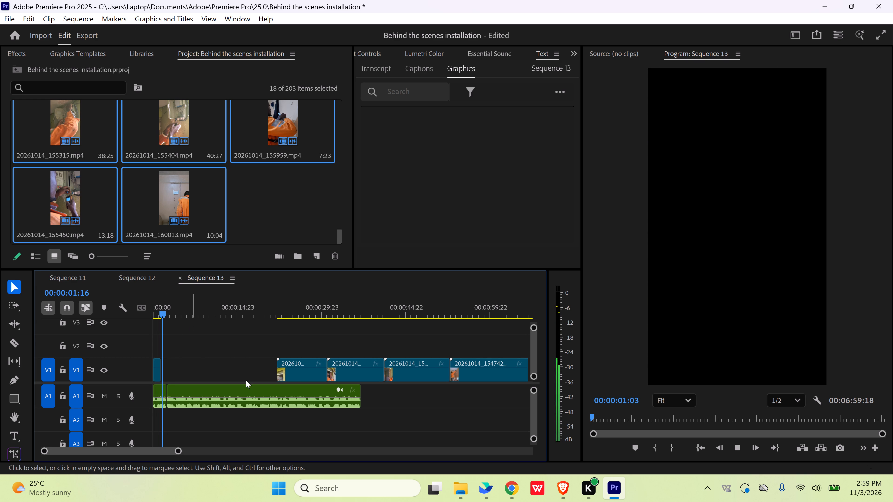
click(302, 310)
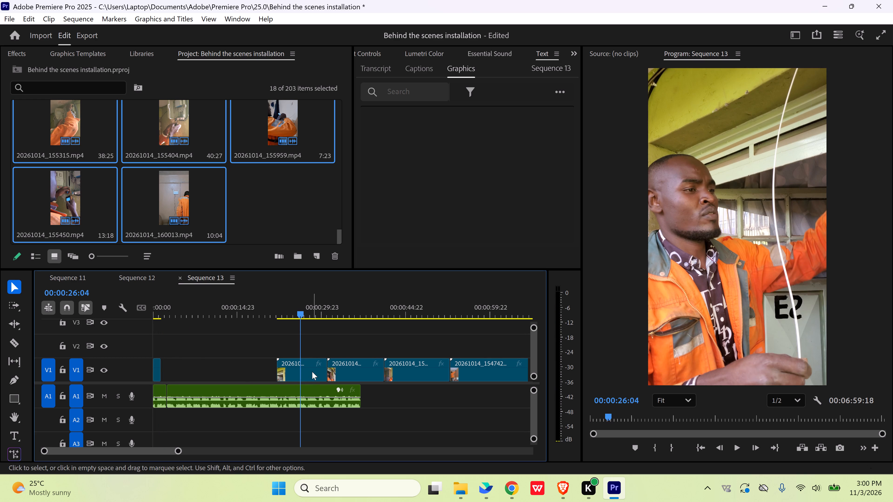
drag(312, 372, 204, 371)
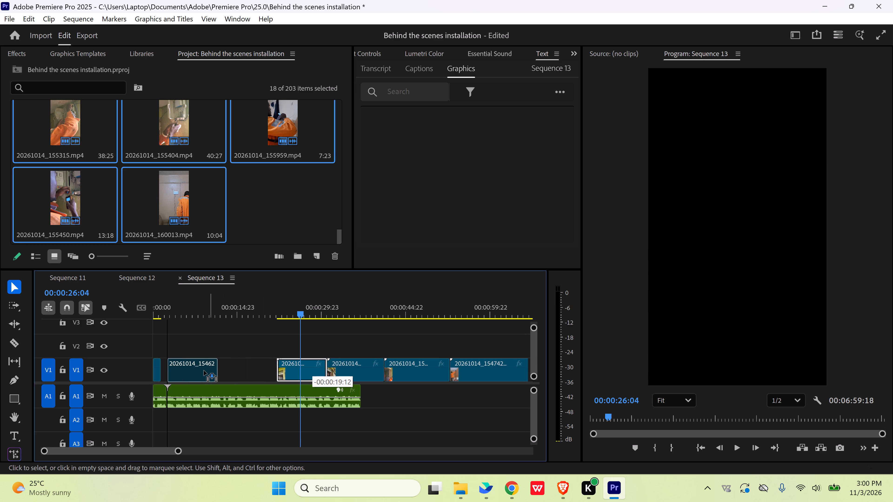
drag(204, 371, 195, 371)
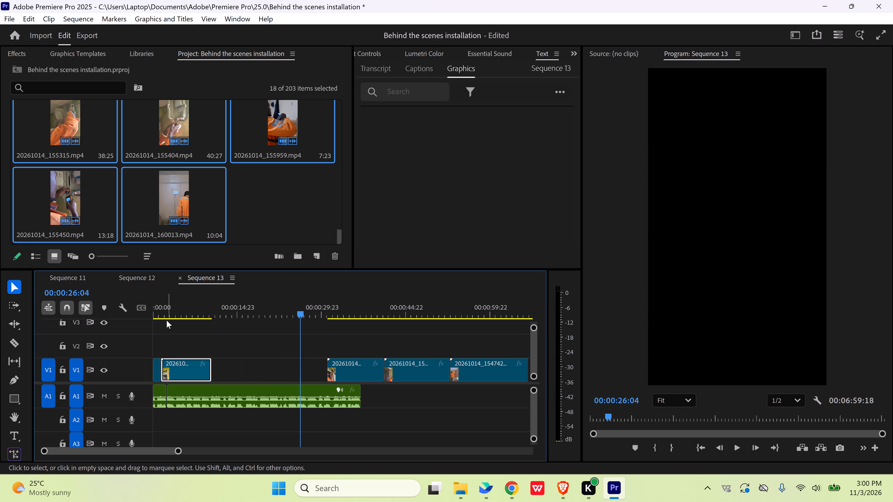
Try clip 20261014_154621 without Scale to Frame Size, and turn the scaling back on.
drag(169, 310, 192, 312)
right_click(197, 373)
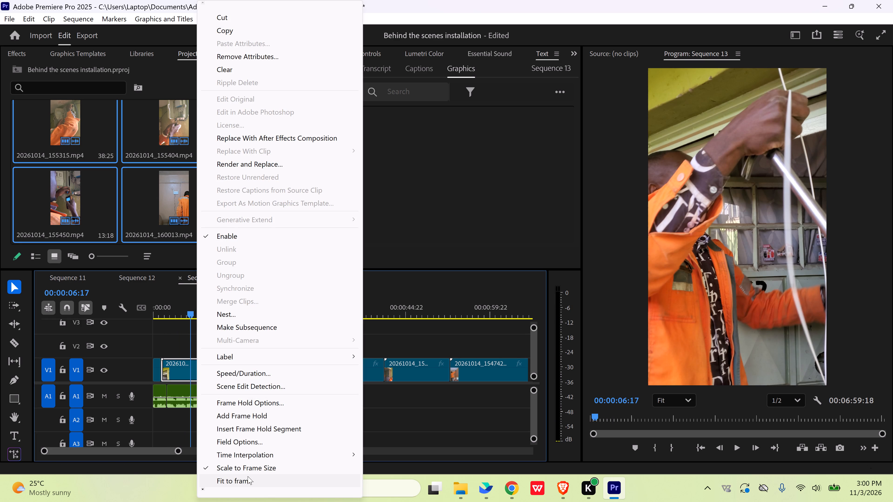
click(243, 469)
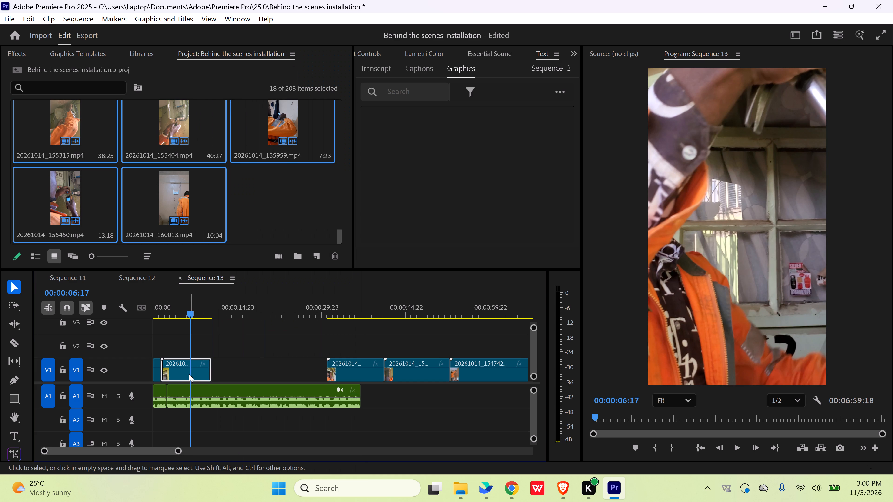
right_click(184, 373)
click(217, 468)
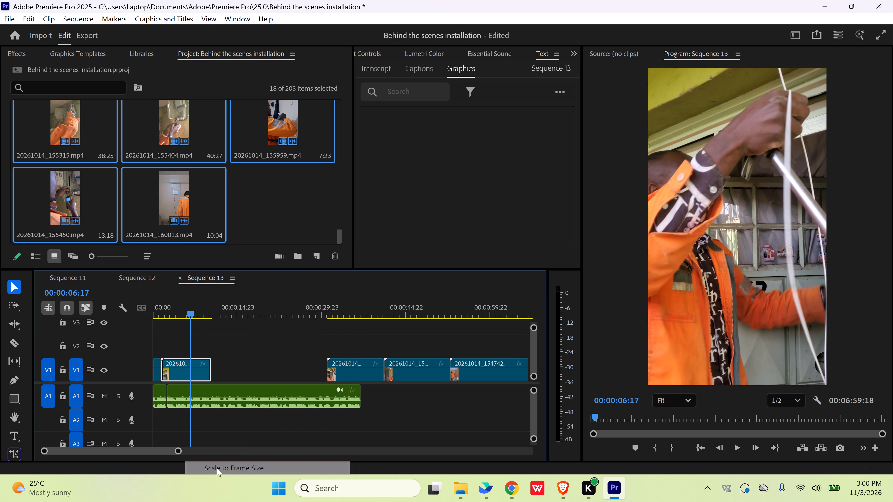
Review the cut between the first two clips with the audio and skim clips 20261014_154621 and 20261014_154643.
click(166, 310)
drag(166, 310, 157, 311)
drag(166, 314, 159, 315)
click(159, 315)
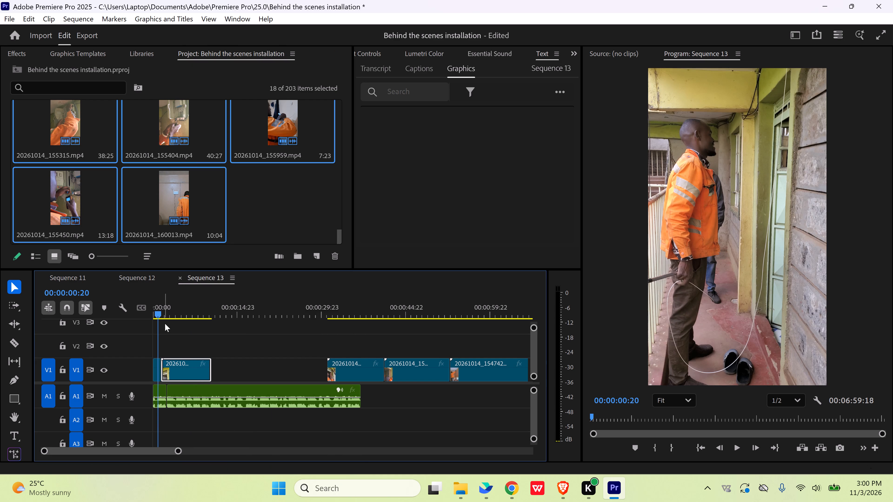
click(178, 344)
key(space)
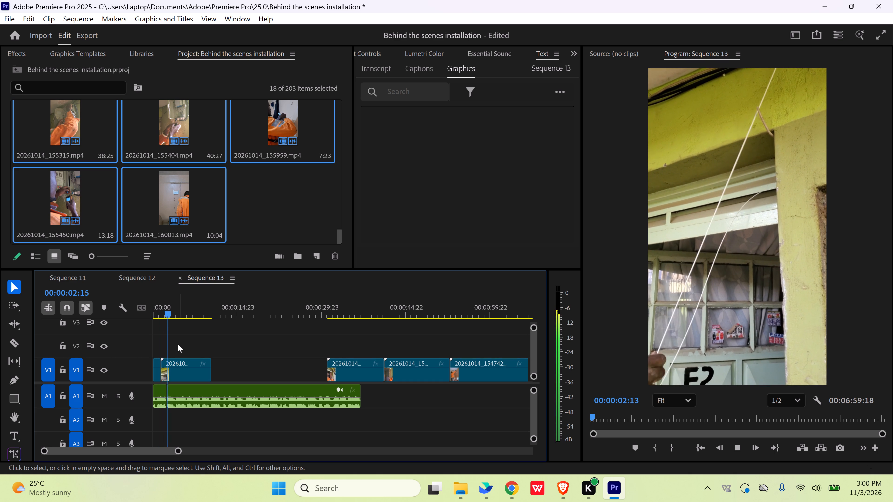
key(space)
drag(180, 308, 197, 312)
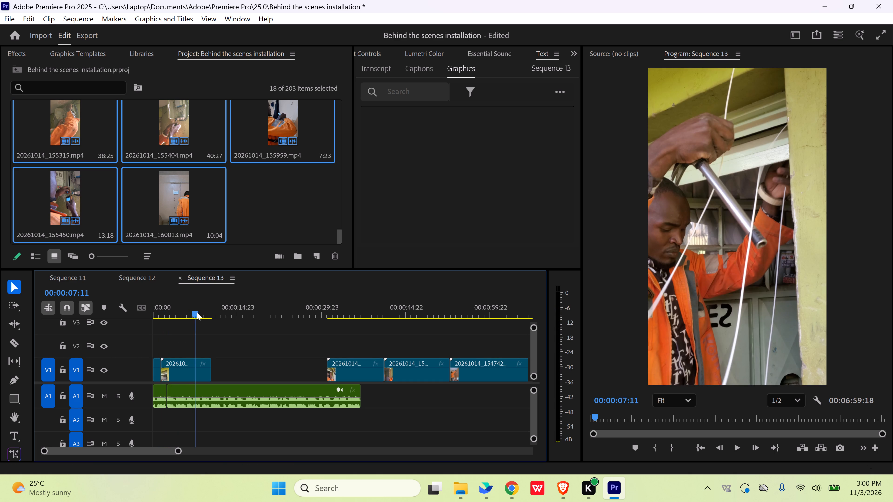
drag(197, 312, 199, 312)
click(347, 311)
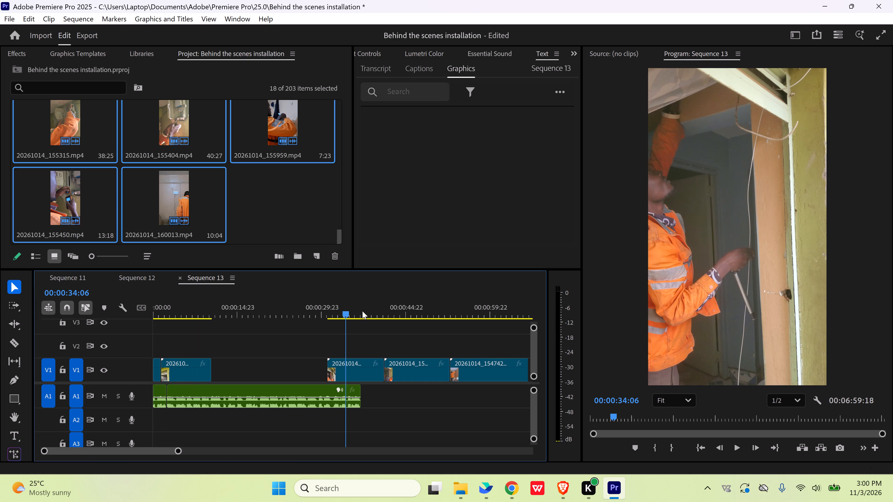
click(367, 313)
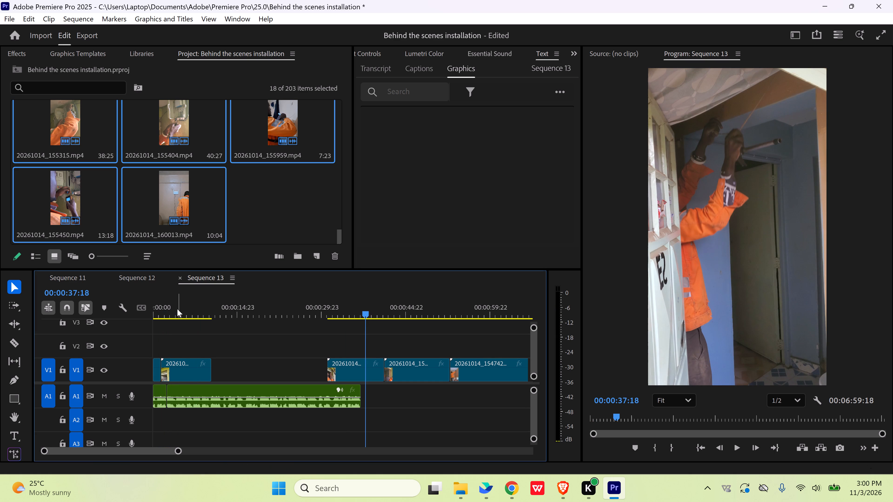
Trim the start of clip 20261014_154621 to 00:00:04:03 and move the clip back against clip 20261014_154534.
click(177, 313)
click(177, 313)
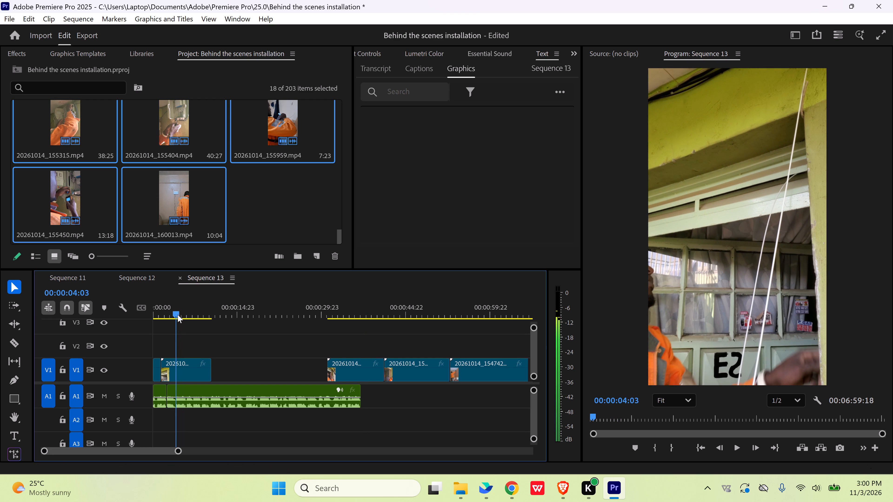
click(183, 374)
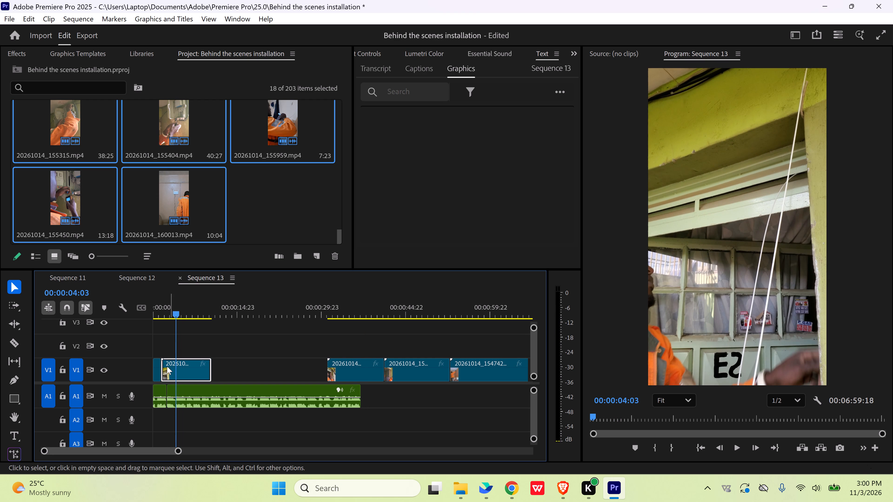
drag(165, 363, 177, 364)
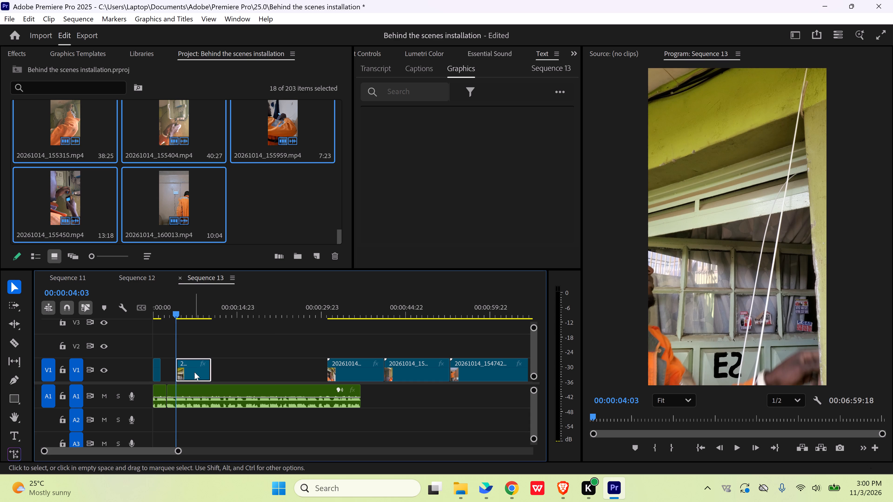
drag(194, 372, 181, 371)
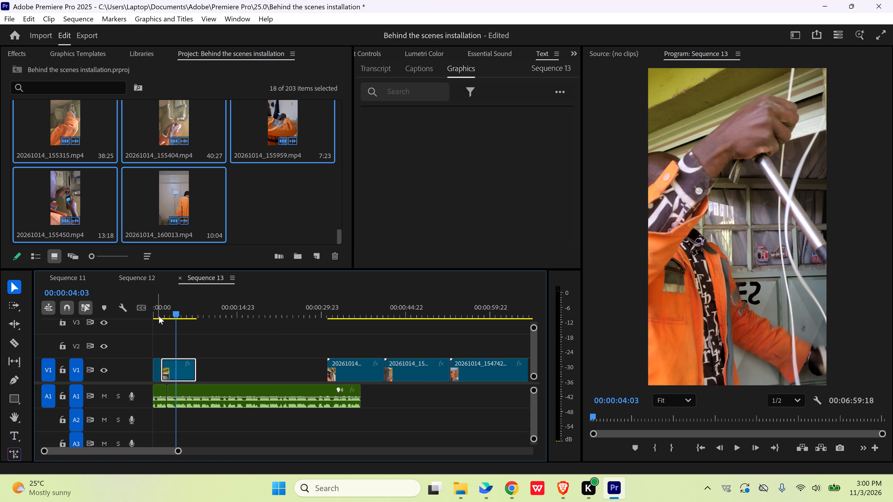
Review the opening with the audio and move clip 20261014_154621 earlier to about 1 second, overwriting the end of clip 20261014_154534.
drag(160, 316, 140, 315)
double_click(176, 329)
key(space)
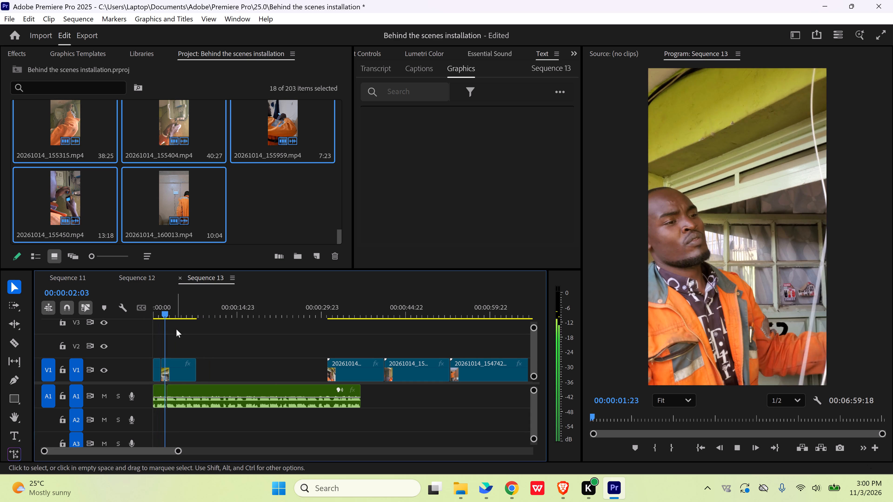
key(space)
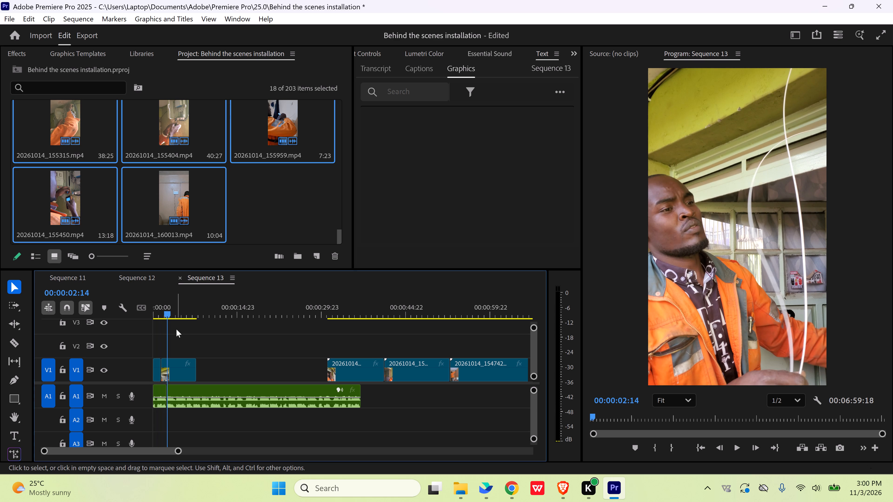
key(Home)
key(space)
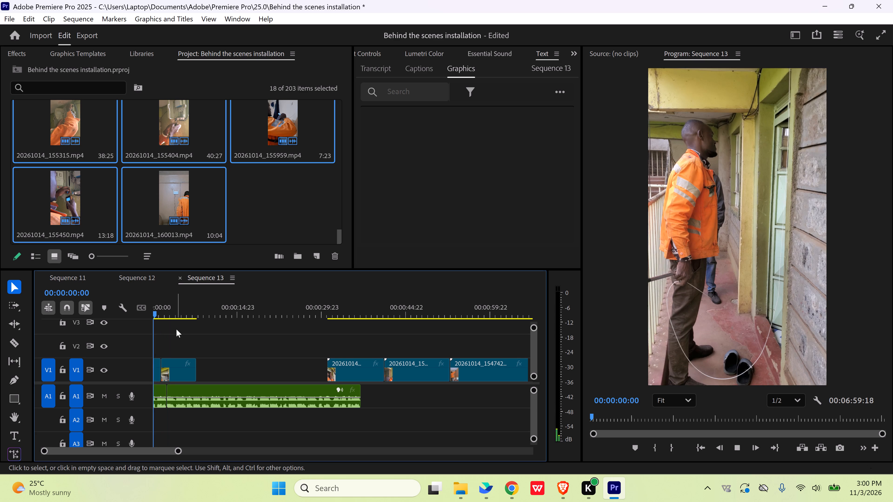
key(space)
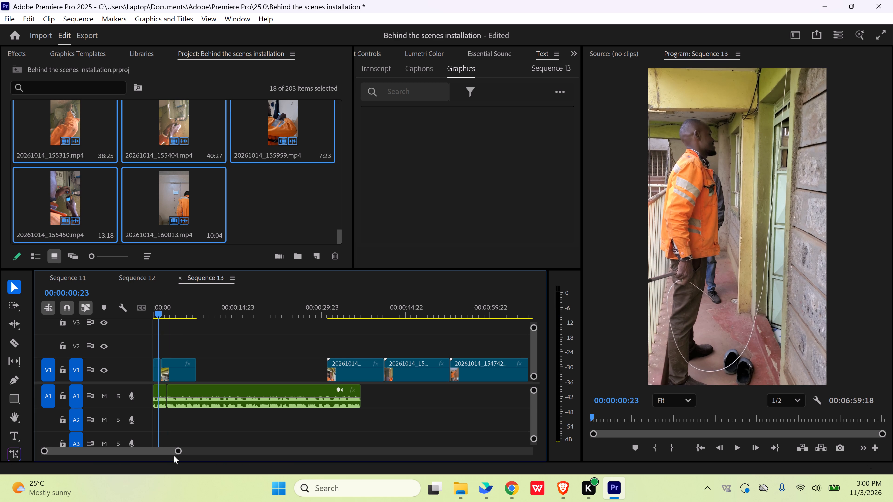
drag(180, 453, 134, 450)
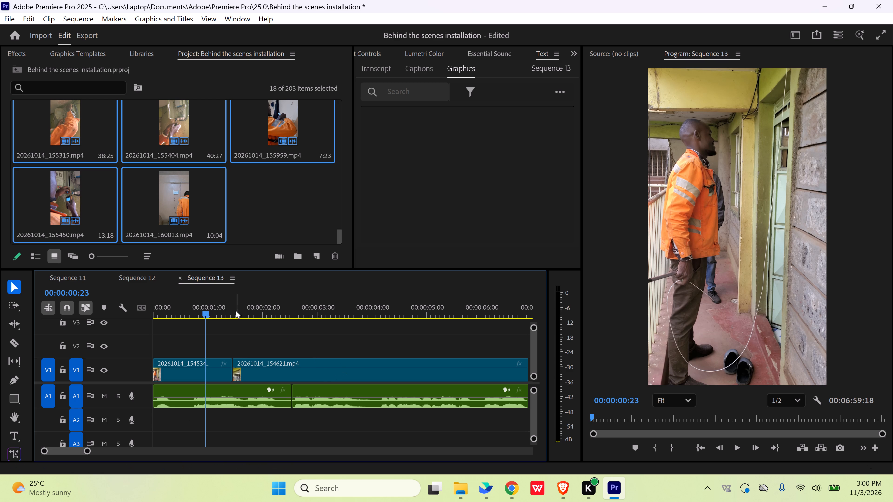
drag(209, 313, 213, 314)
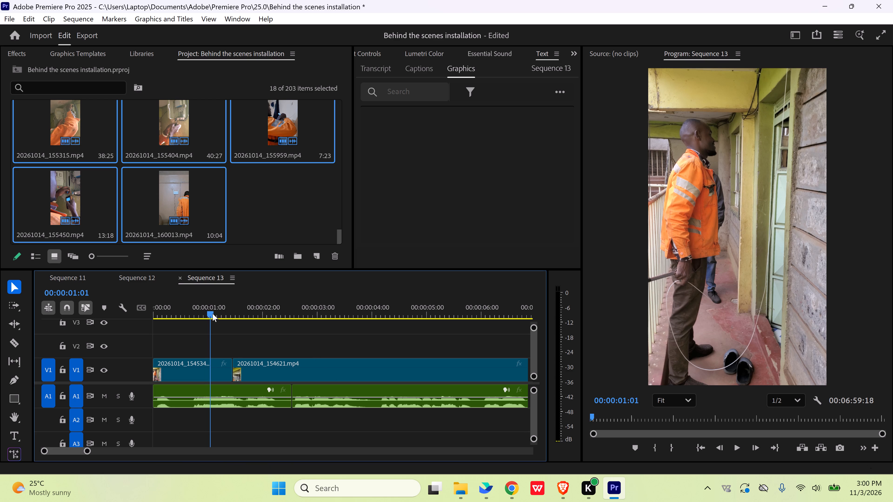
drag(213, 314, 213, 314)
drag(295, 373, 277, 371)
Play from the beginning and trim the end of clip 20261014_154621 to the first audio cut, at 00:00:02:14.
drag(212, 313, 130, 312)
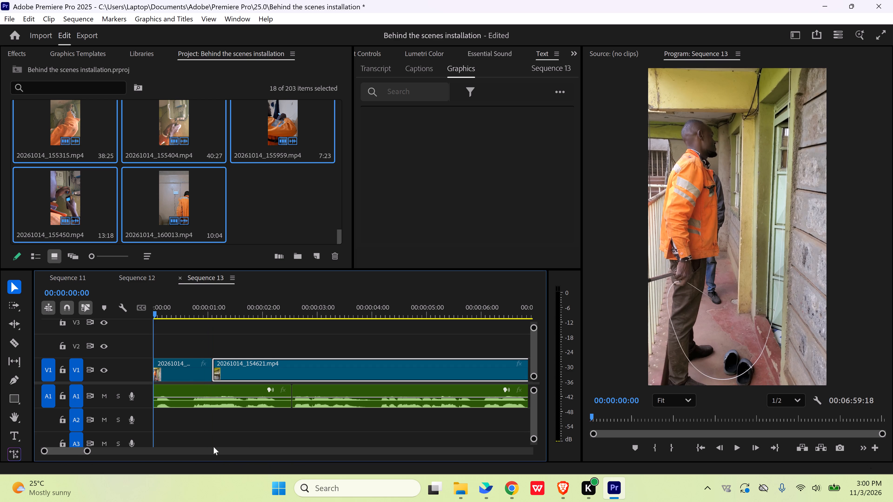
drag(89, 453, 132, 448)
key(space)
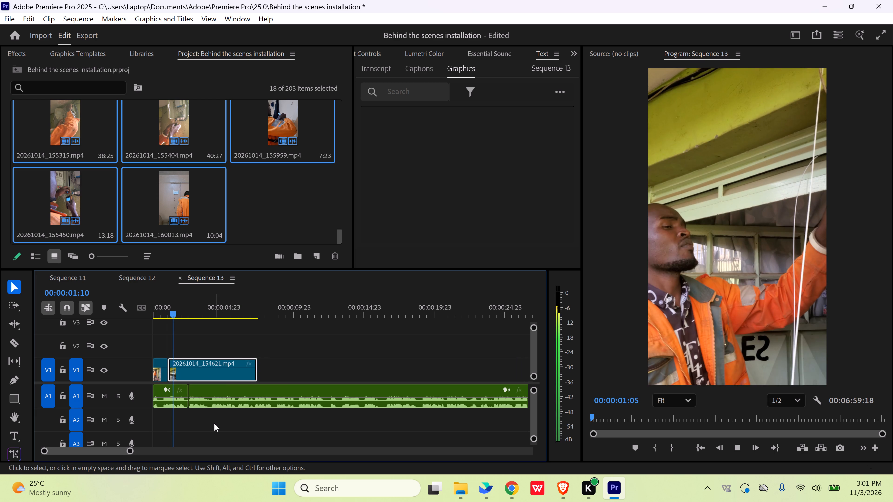
key(space)
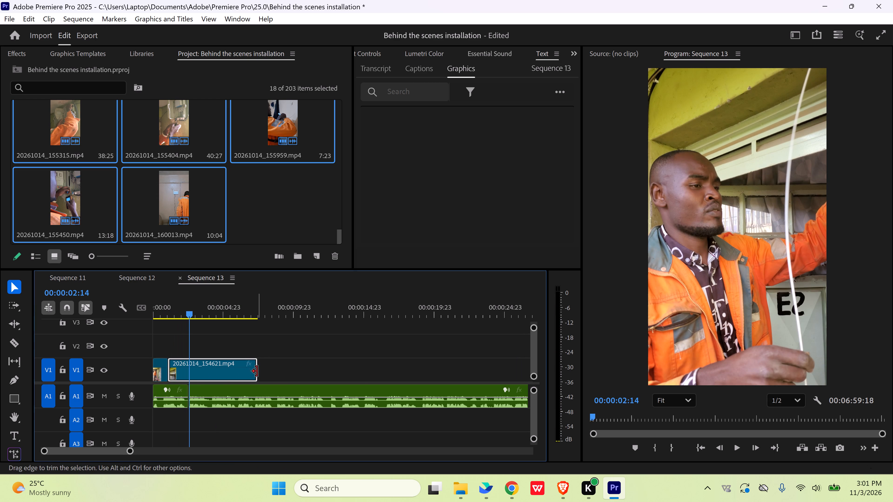
drag(257, 371, 193, 374)
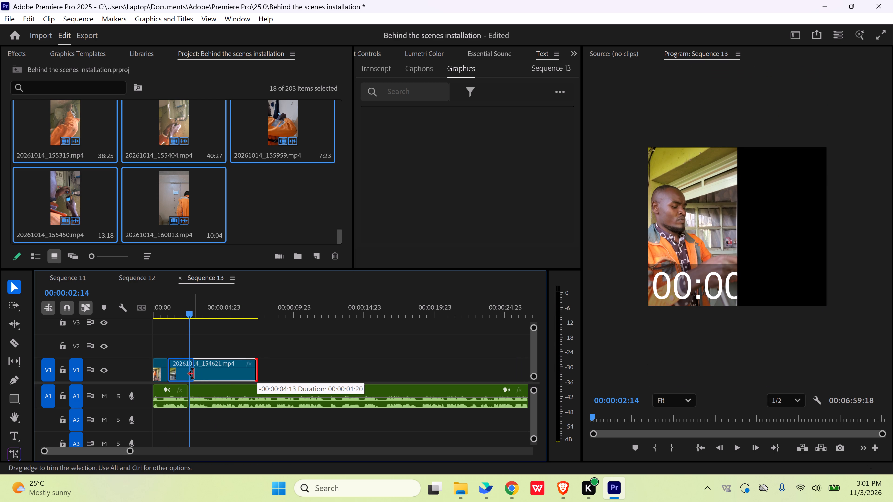
drag(193, 374, 190, 374)
Delete the empty gap between clips 20261014_154621 and 20261014_154643 on V1.
double_click(224, 374)
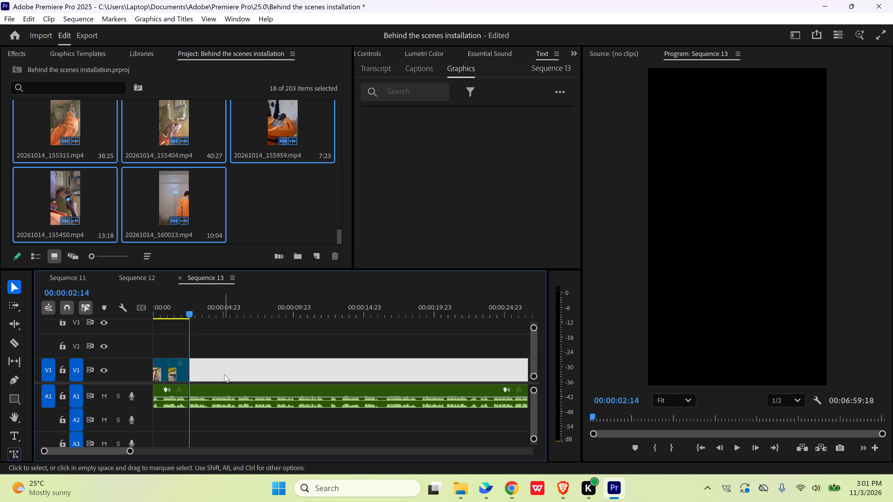
key(Delete)
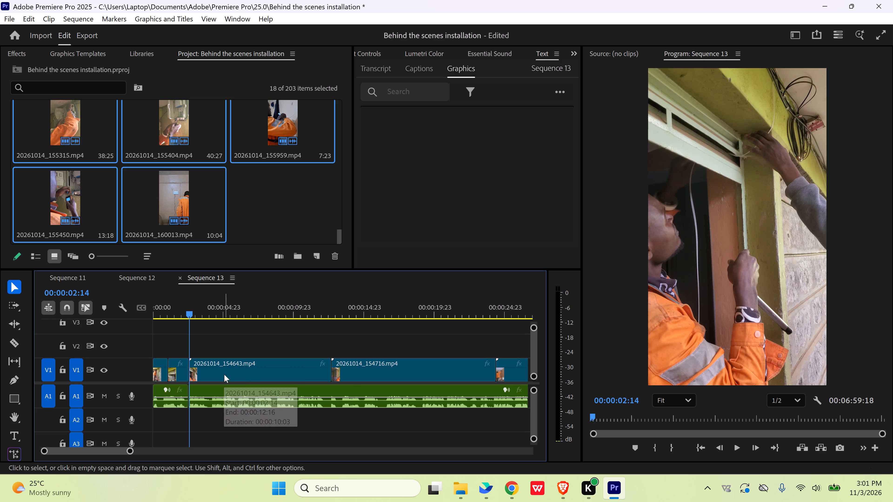
Review clip 20261014_154643, trim its start to 00:00:03:10 and move it back against clip 20261014_154621.
drag(193, 313, 201, 316)
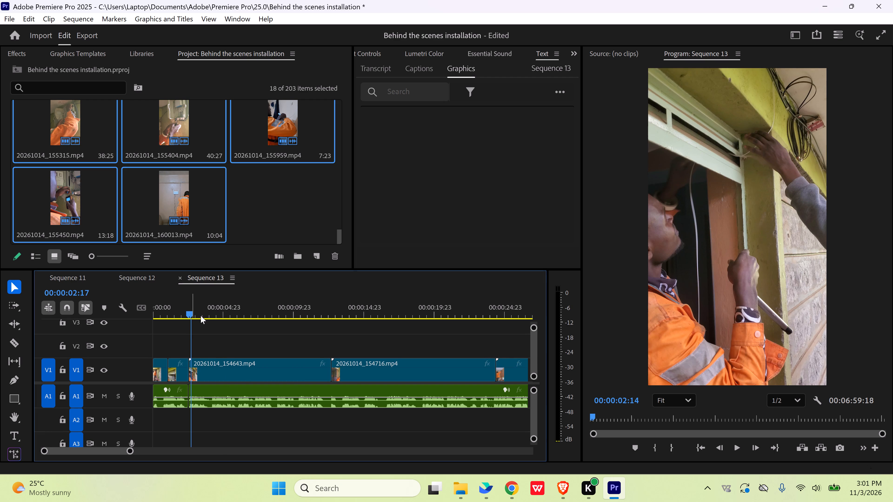
drag(201, 316, 256, 320)
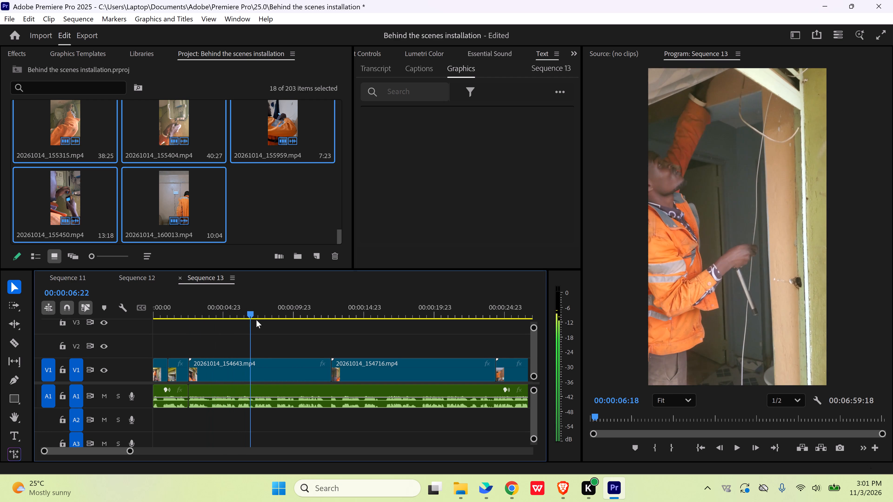
drag(256, 320, 294, 318)
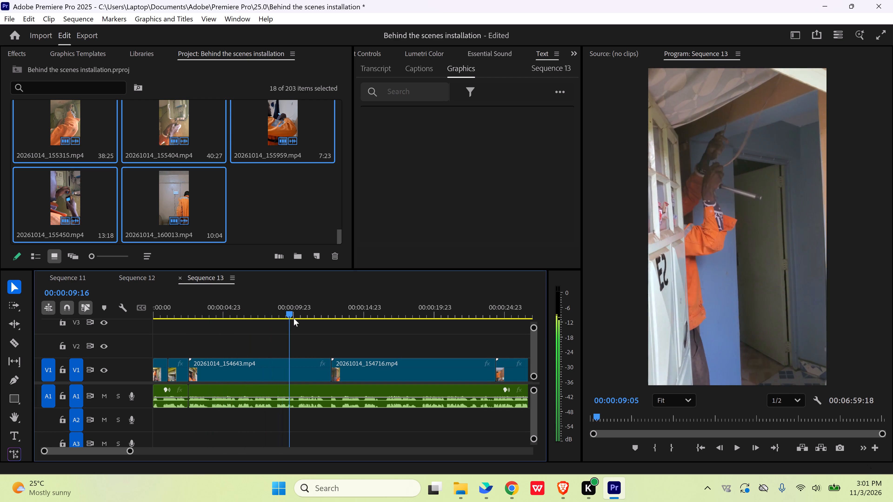
drag(294, 318, 237, 324)
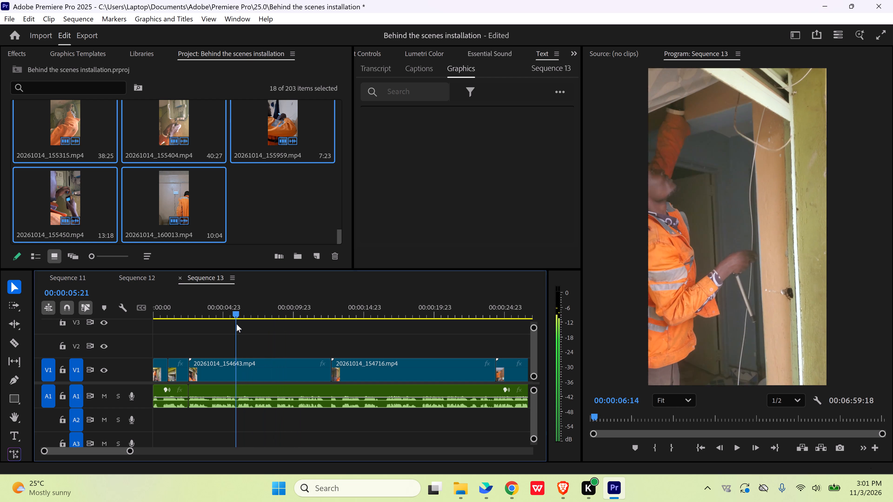
drag(237, 324, 224, 327)
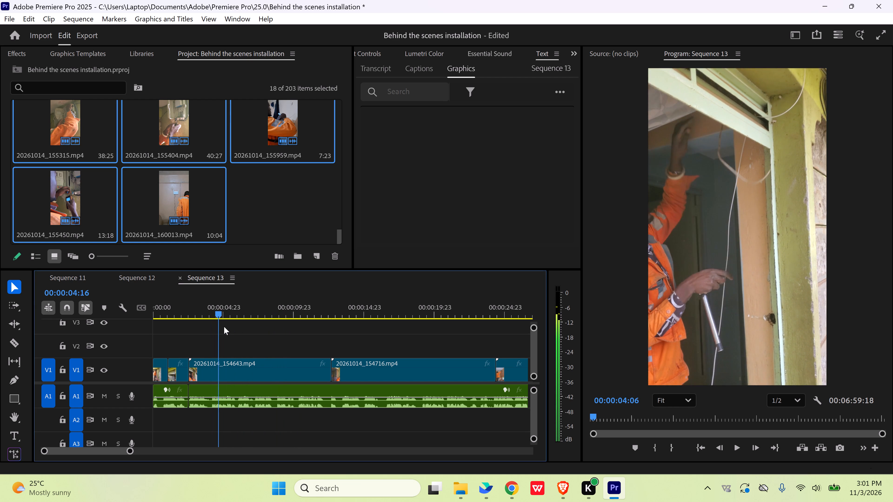
drag(224, 327, 345, 337)
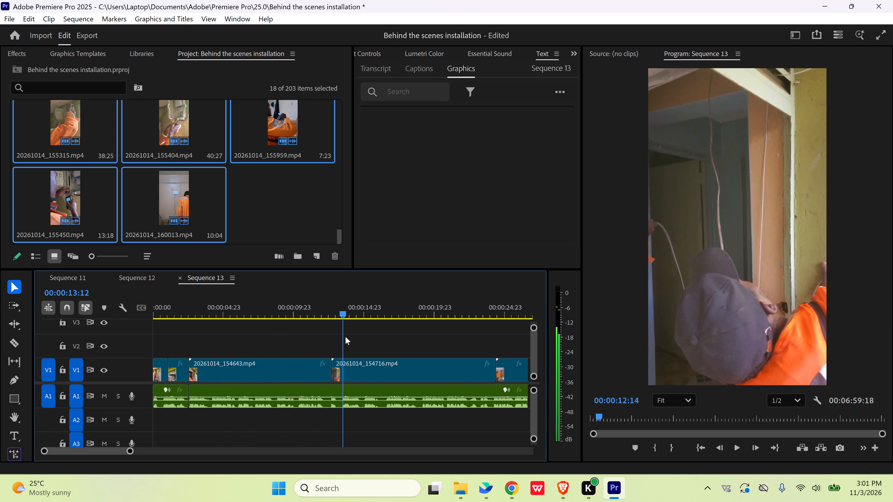
drag(345, 337, 346, 339)
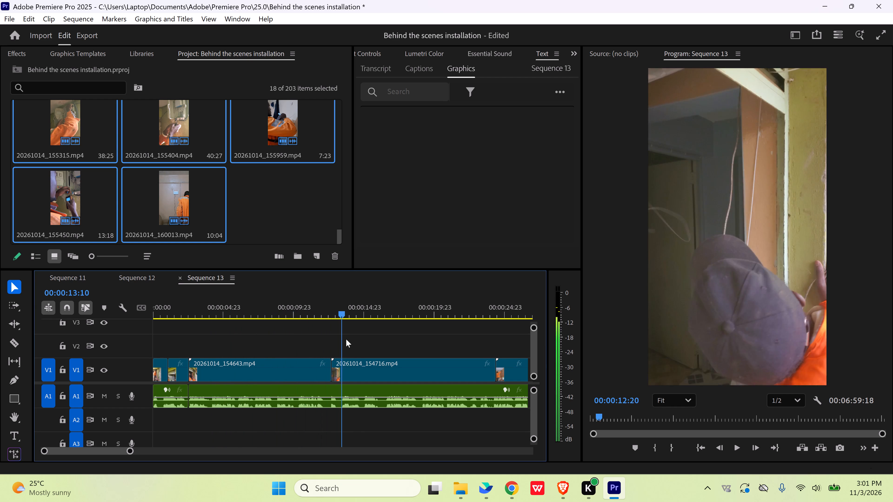
drag(346, 339, 286, 339)
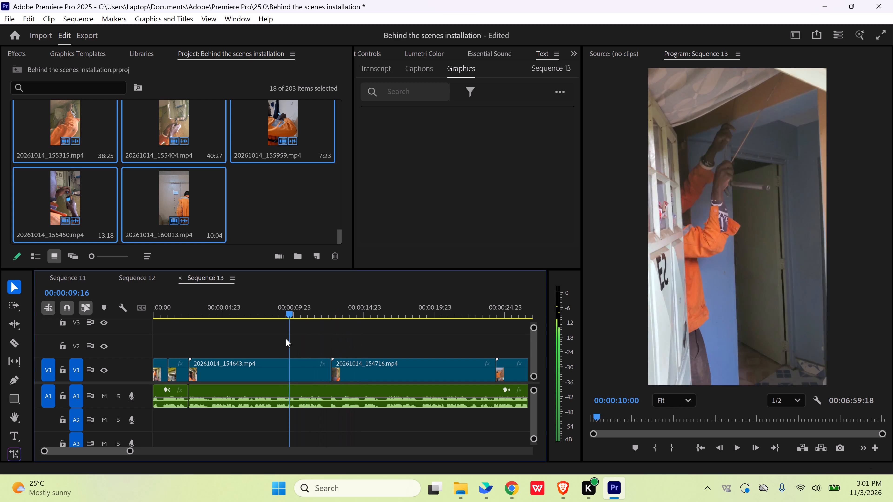
drag(286, 339, 204, 347)
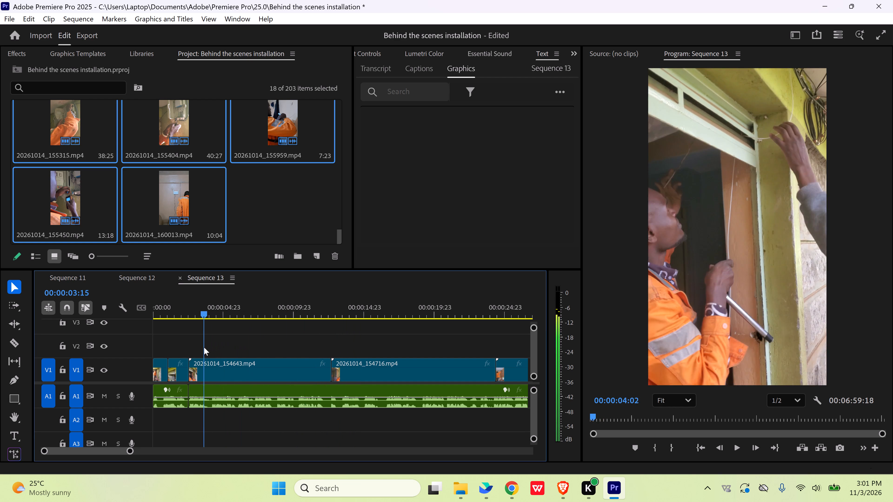
drag(204, 347, 203, 348)
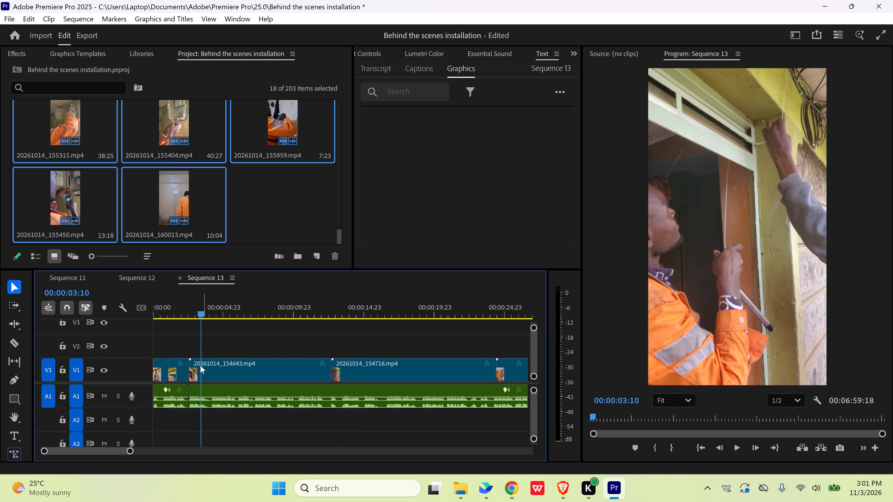
click(216, 369)
drag(192, 363, 201, 362)
drag(239, 370, 224, 372)
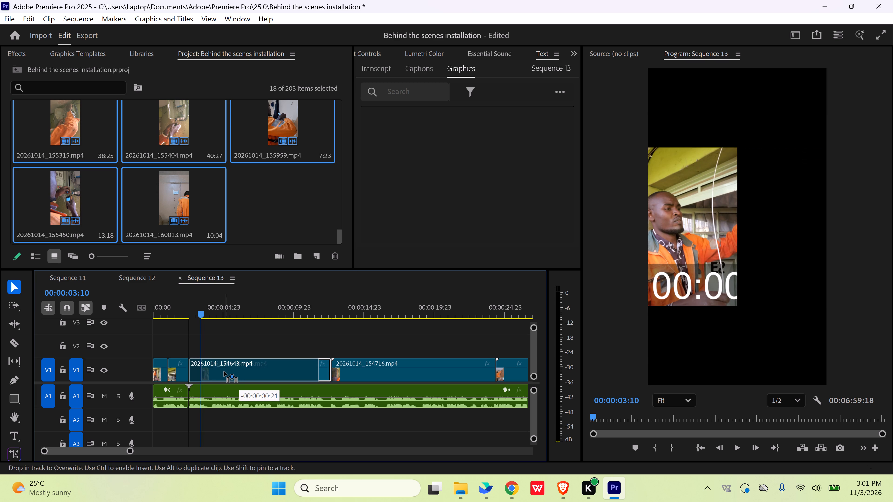
drag(224, 372, 229, 371)
Play the opening with the audio to check the cuts around clips 20261014_154621 and 20261014_154643.
double_click(177, 306)
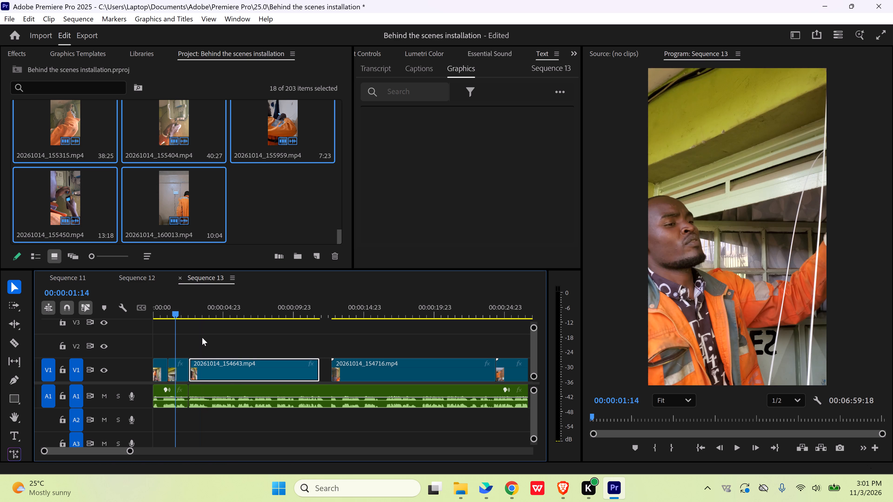
triple_click(203, 337)
key(space)
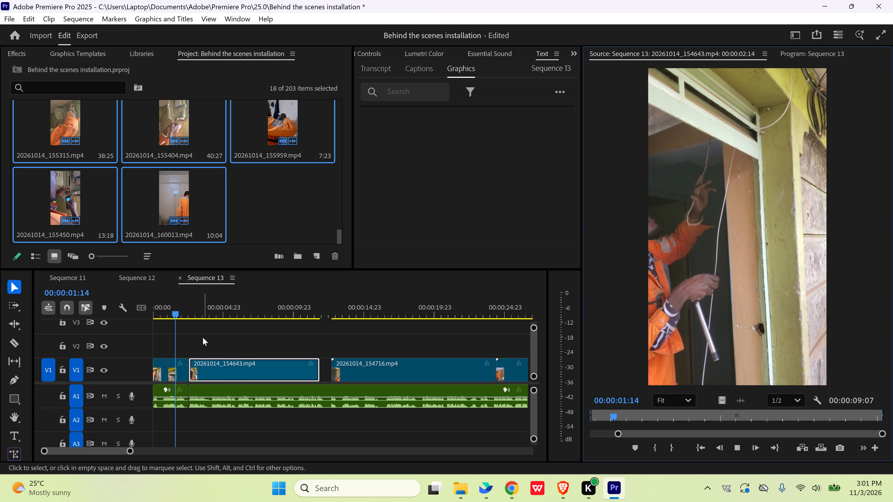
key(space)
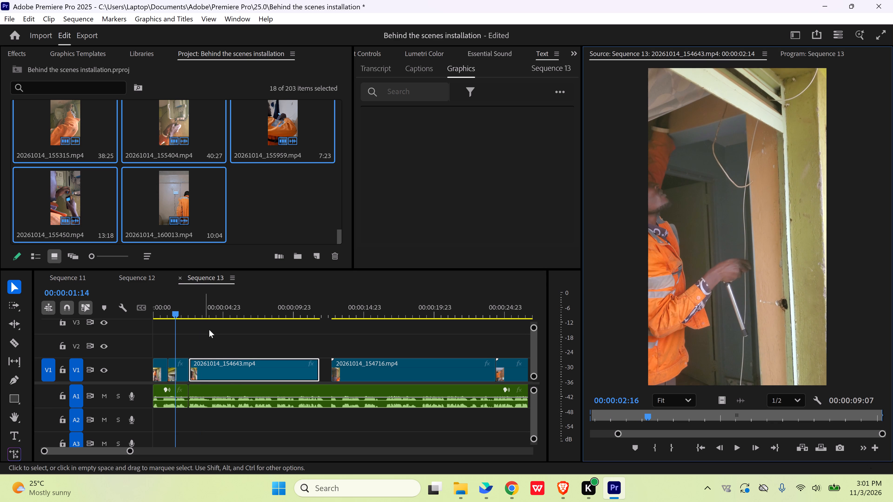
double_click(213, 337)
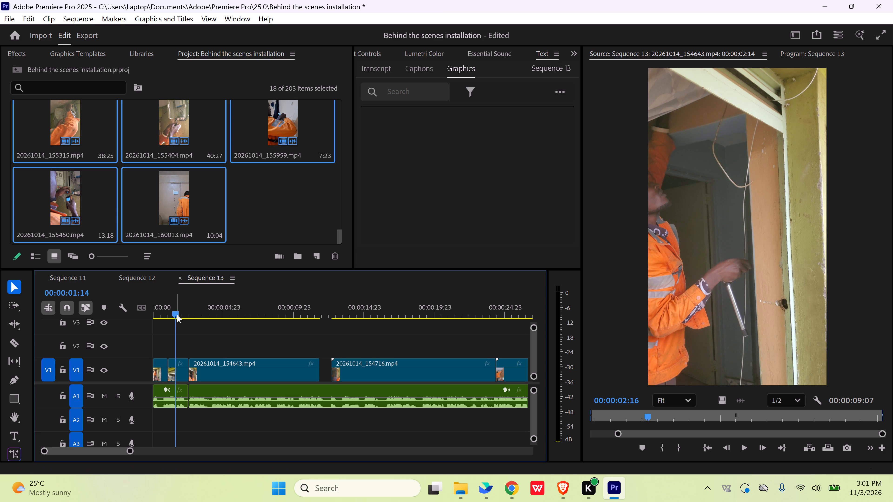
drag(177, 315, 169, 316)
double_click(191, 328)
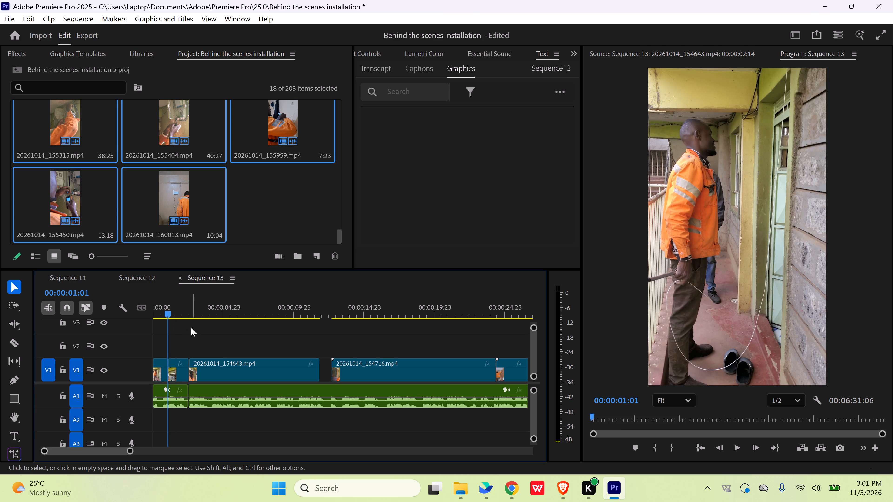
key(space)
key(space)
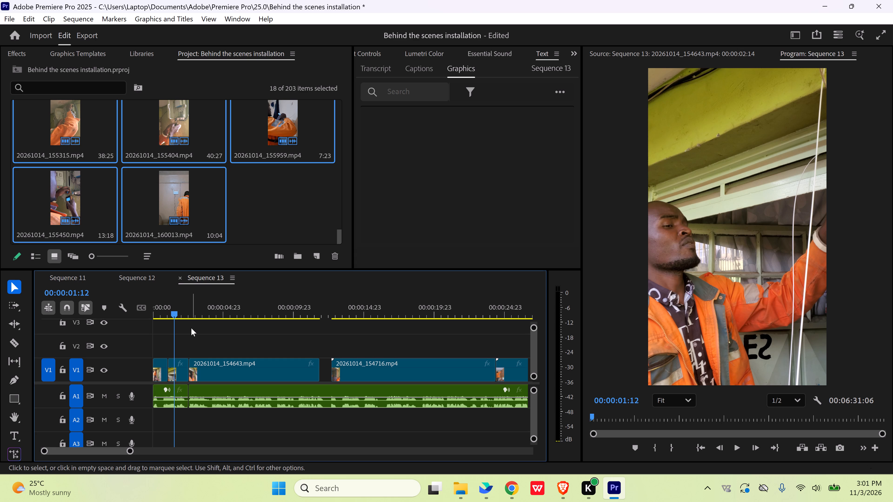
Play from the beginning with the audio and split clip 20261014_154643 at 00:00:04:03.
click(174, 312)
drag(174, 312, 157, 315)
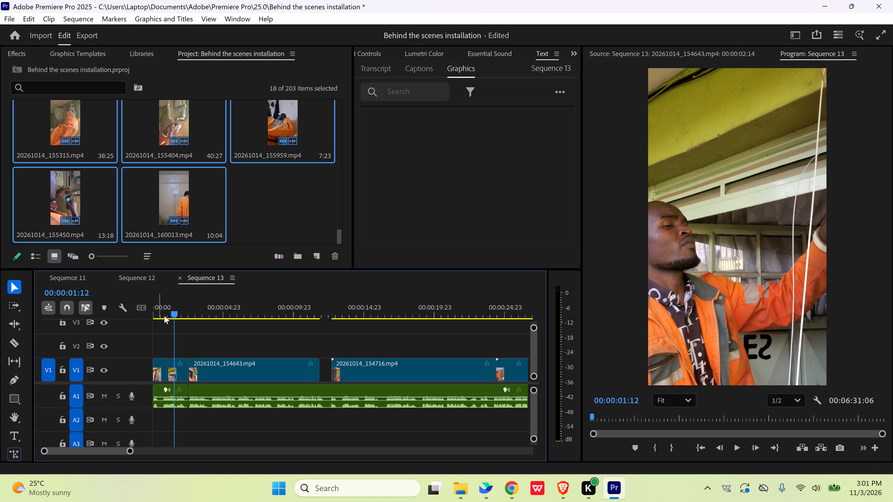
drag(176, 314, 146, 320)
double_click(183, 334)
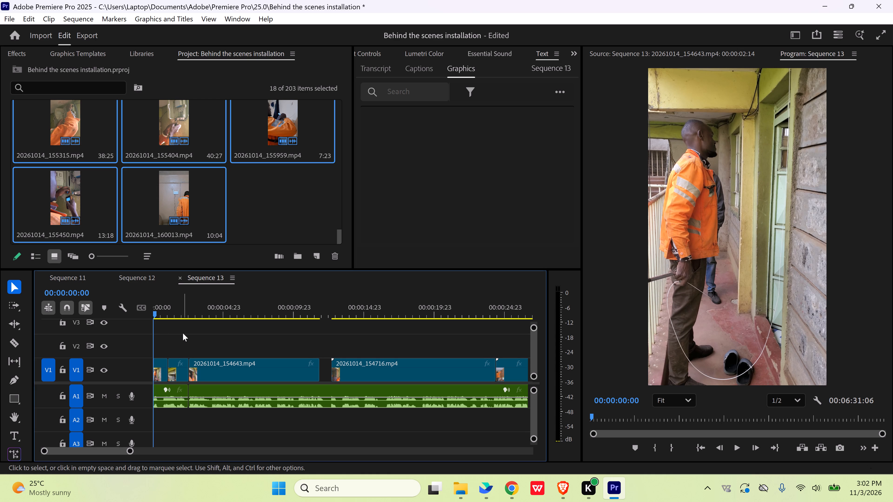
key(space)
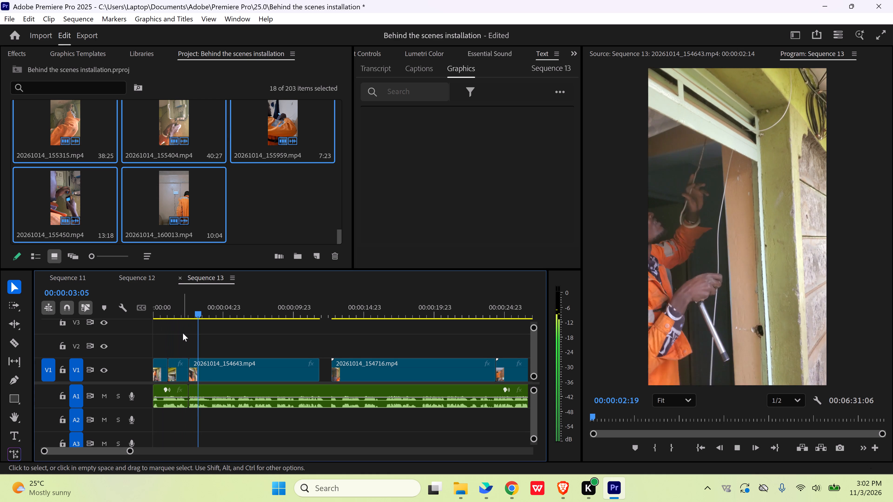
key(space)
key(space)
key(space)
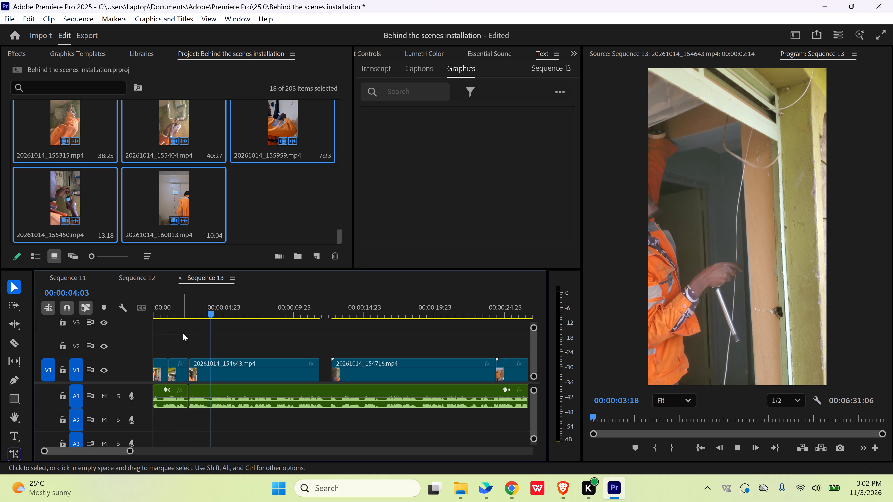
key(c)
click(213, 367)
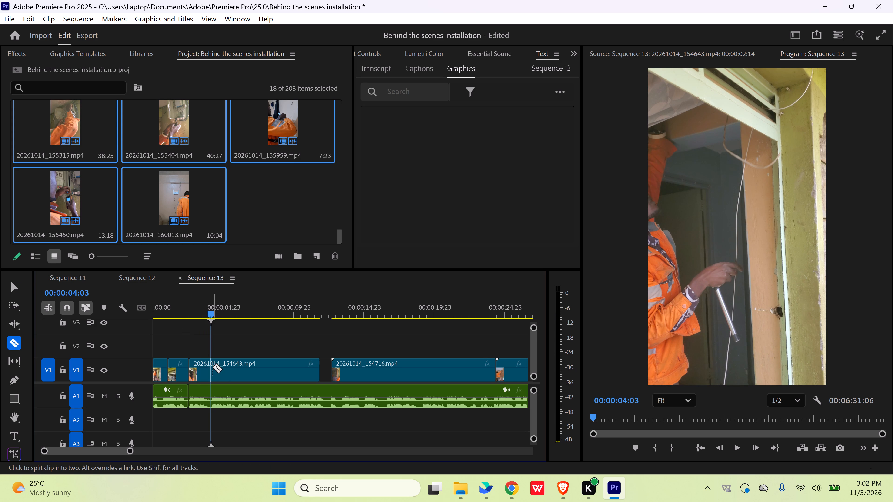